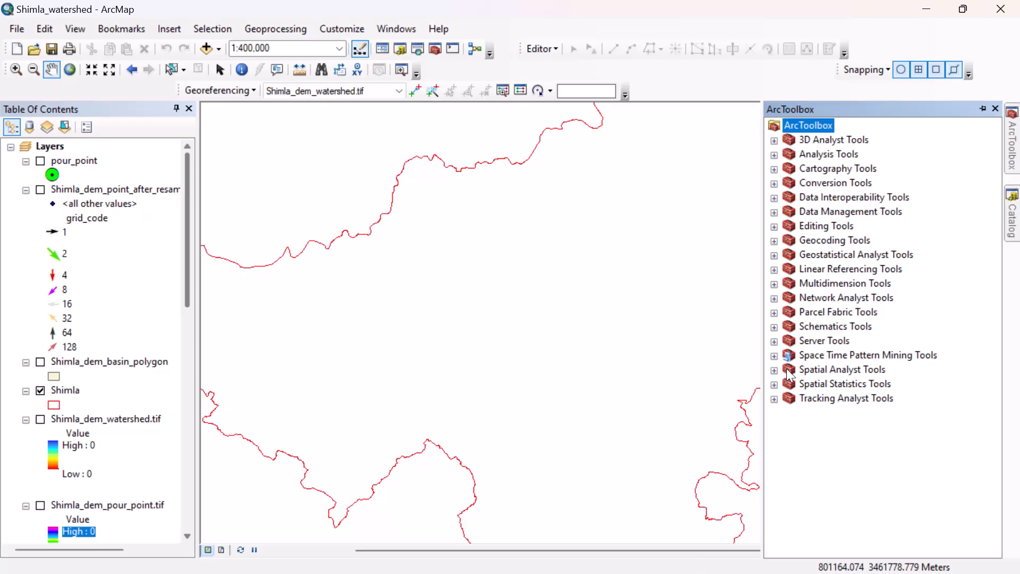
Open the Raster Calculator from the Map Algebra toolset of the Spatial Analyst Tools and review the project's layers.
left_click(775, 370)
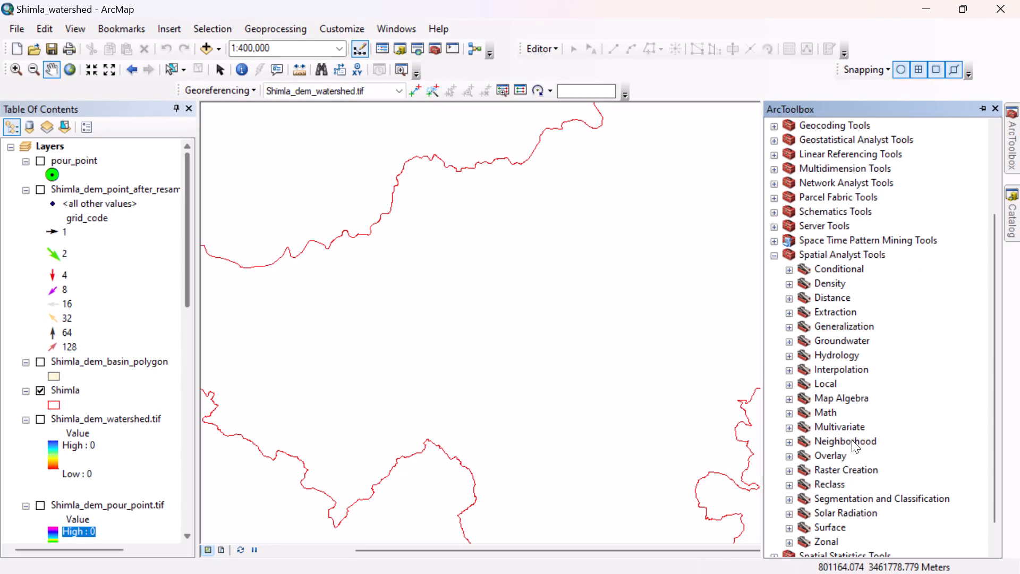
scroll(853, 420, "down", 1)
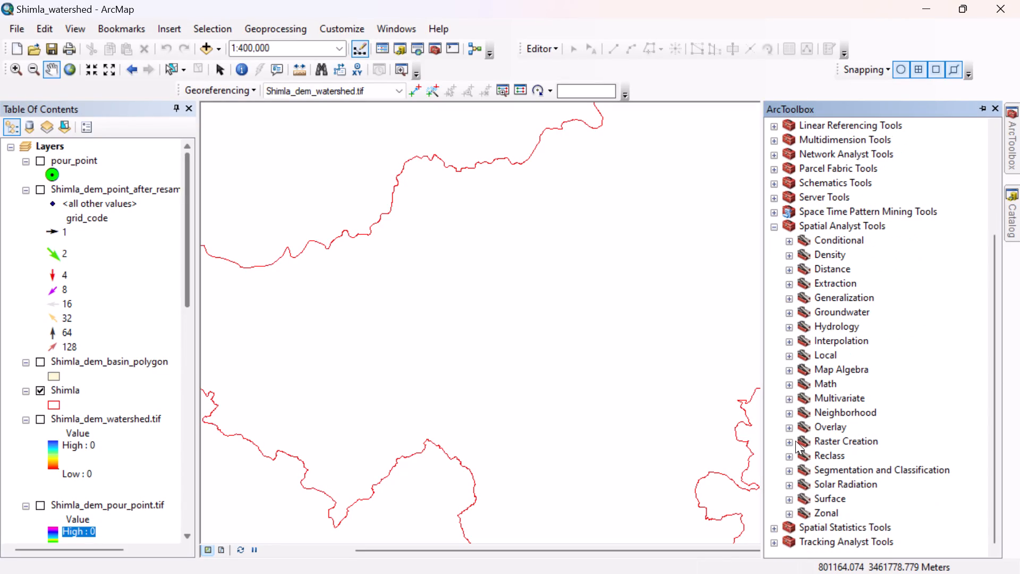
left_click(792, 442)
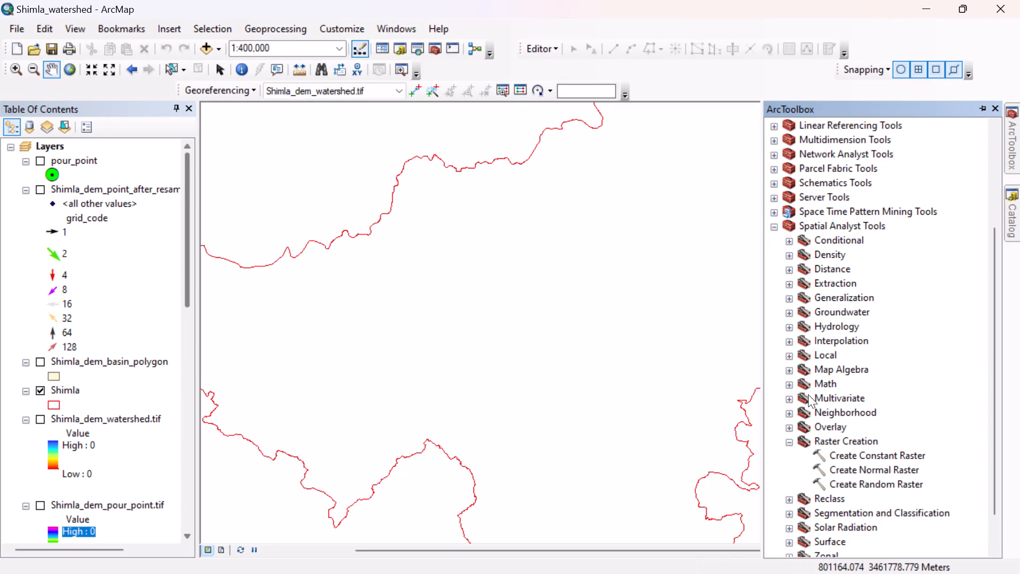
left_click(788, 372)
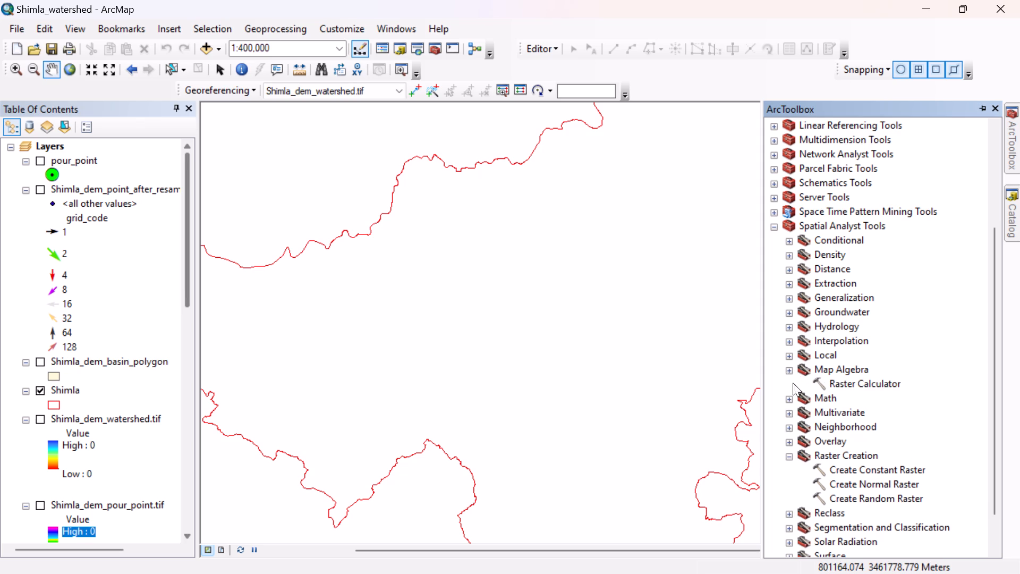
double_click(862, 383)
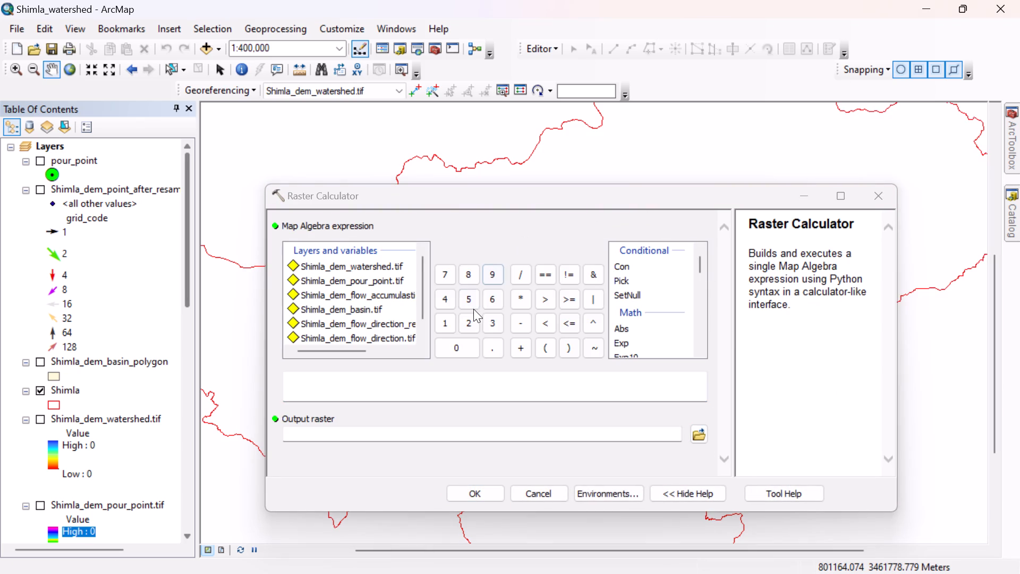
scroll(131, 272, "up", 4)
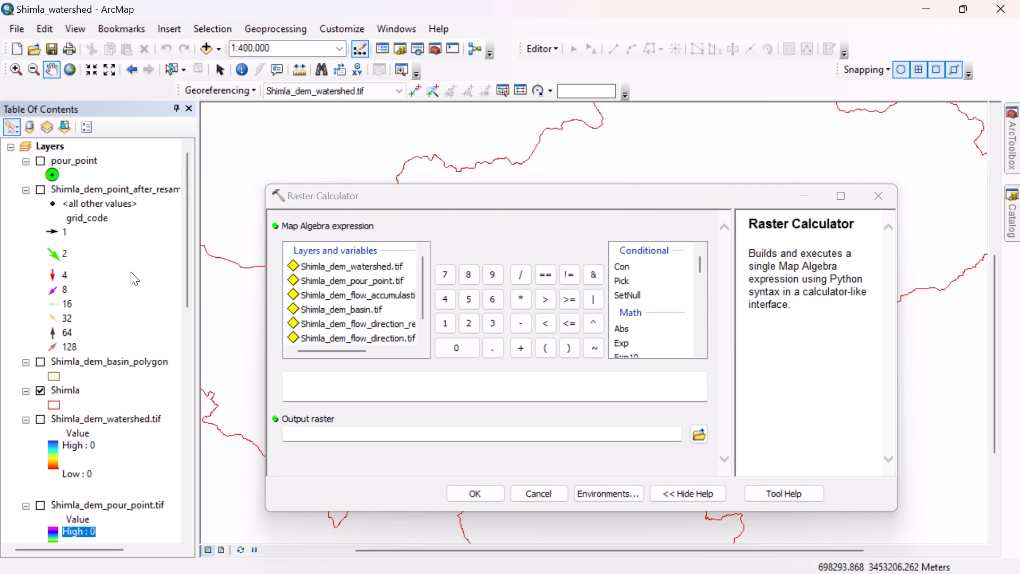
scroll(130, 272, "down", 5)
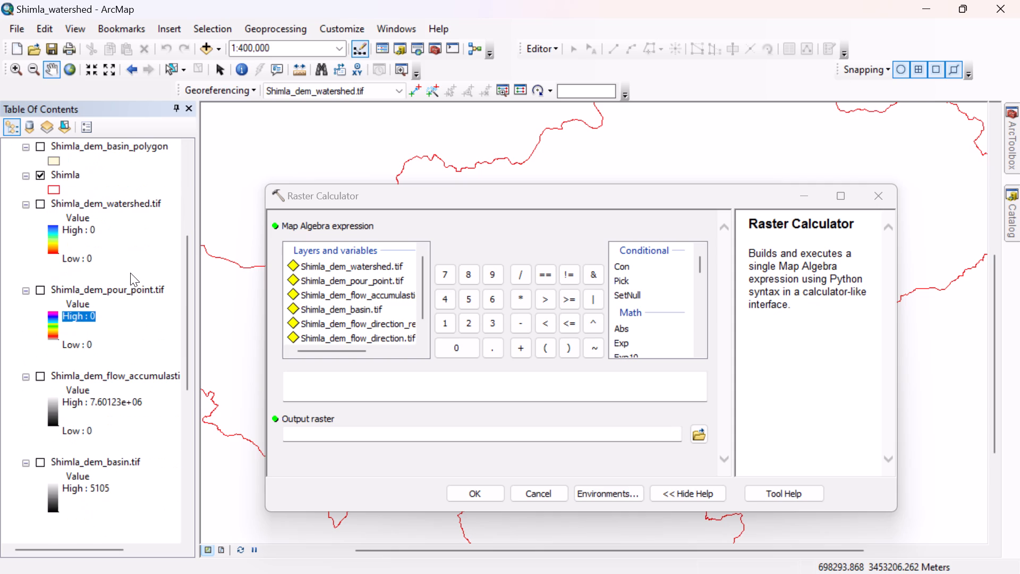
Capture a full-screen screenshot showing the Raster Calculator and the Shimla layers.
key("shift+super+s")
left_click_drag(0, 0, 561, 567)
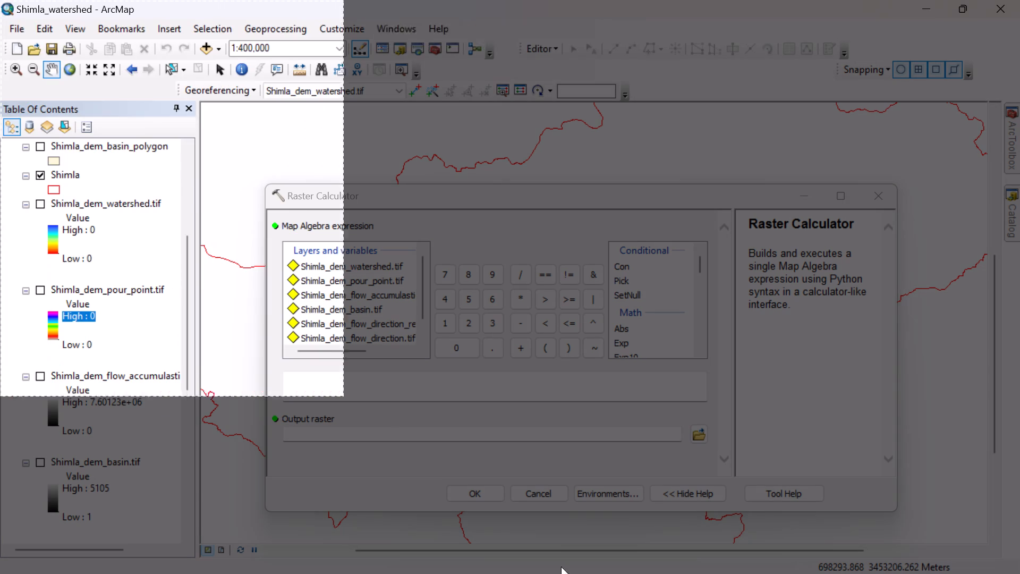
left_click_drag(561, 567, 1019, 573)
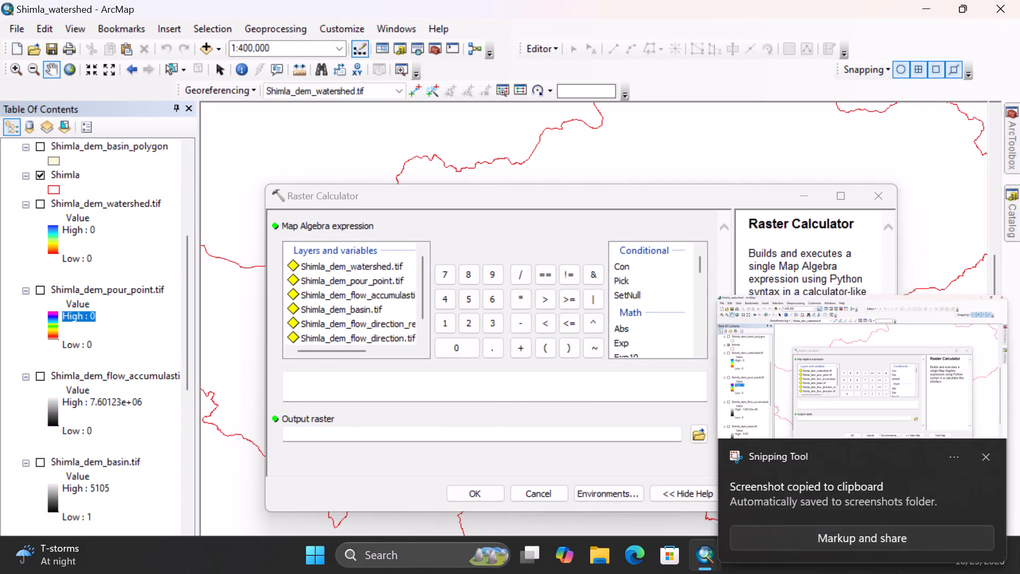
left_click(449, 556)
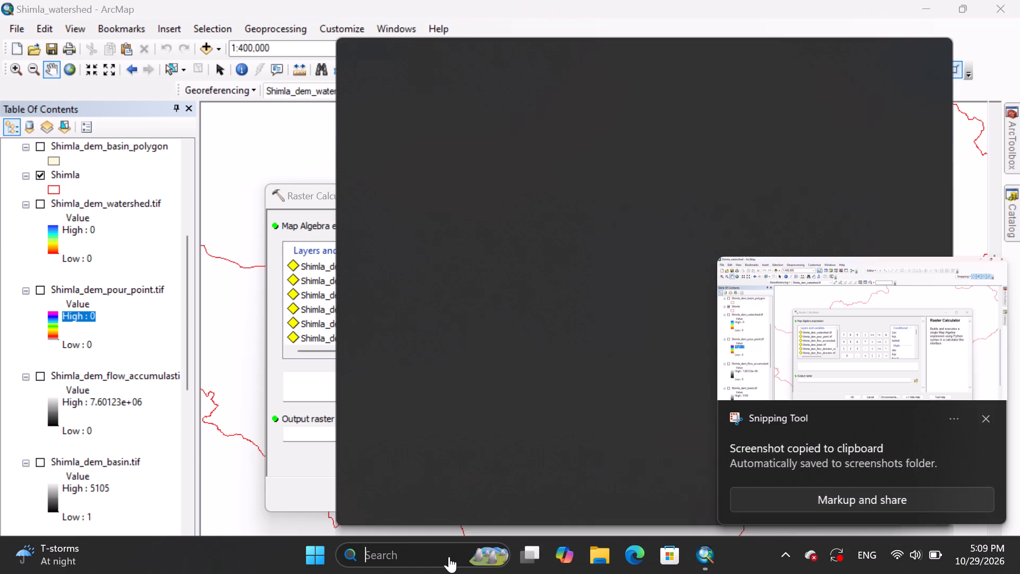
type("cr")
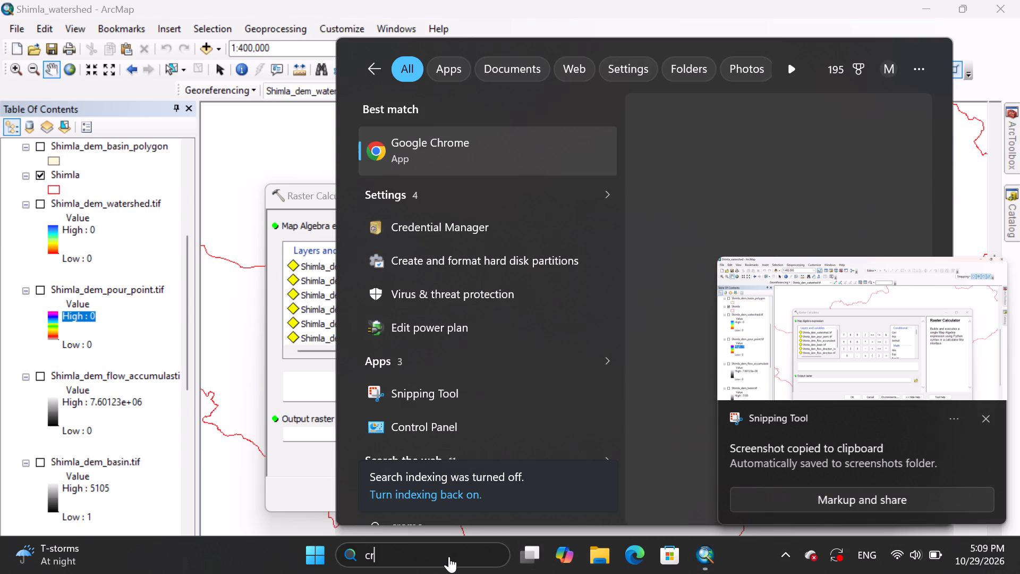
key("Return")
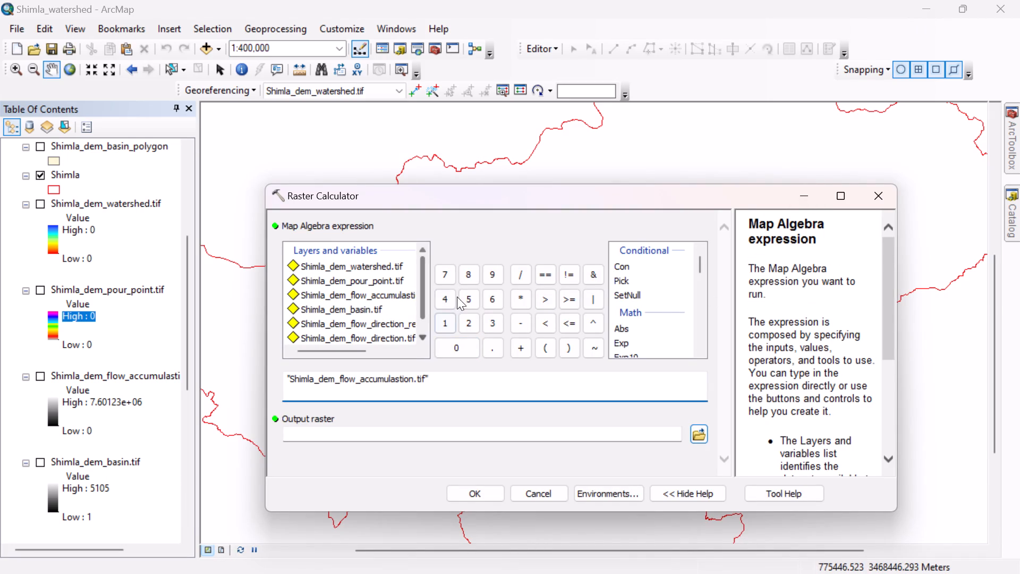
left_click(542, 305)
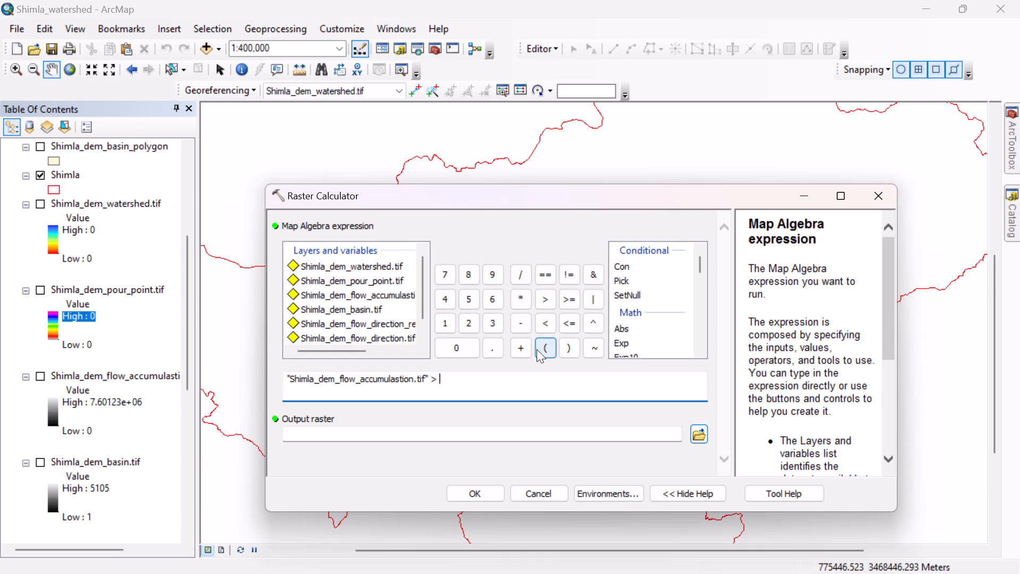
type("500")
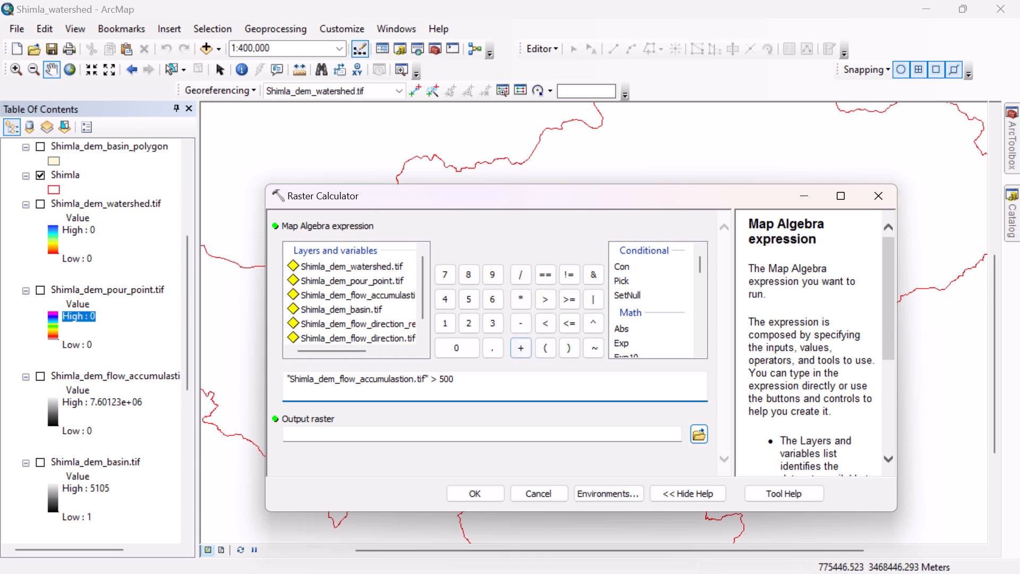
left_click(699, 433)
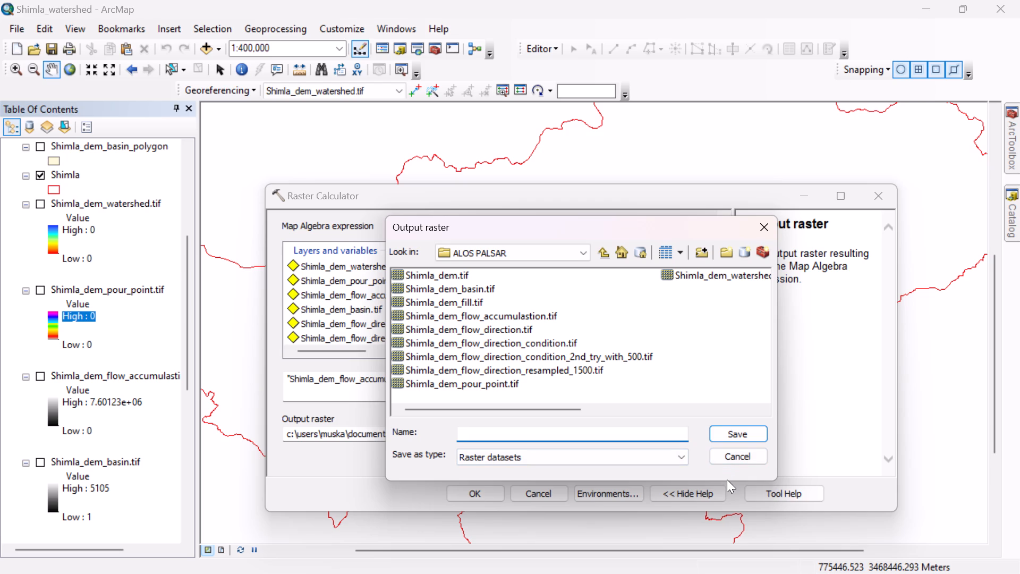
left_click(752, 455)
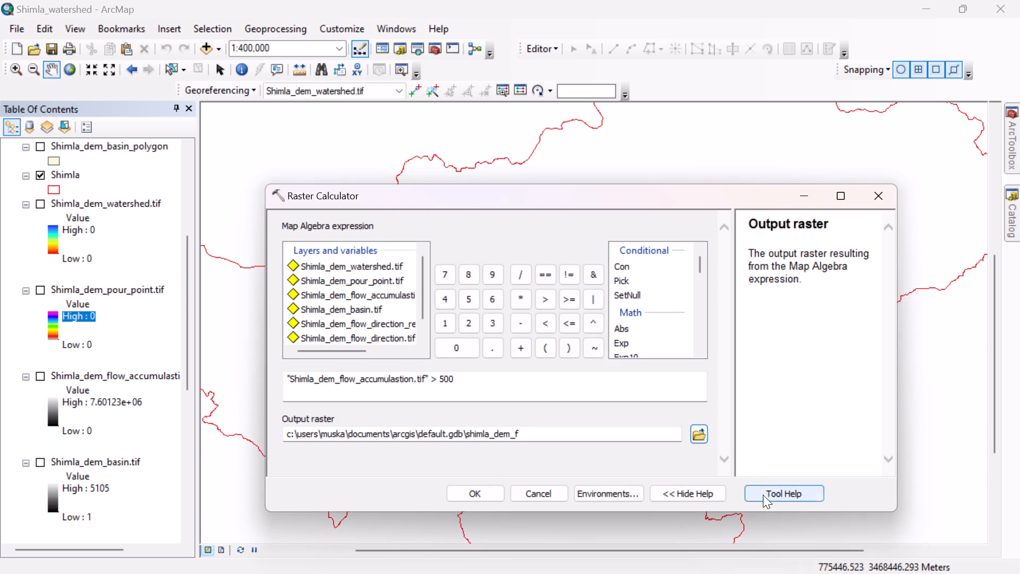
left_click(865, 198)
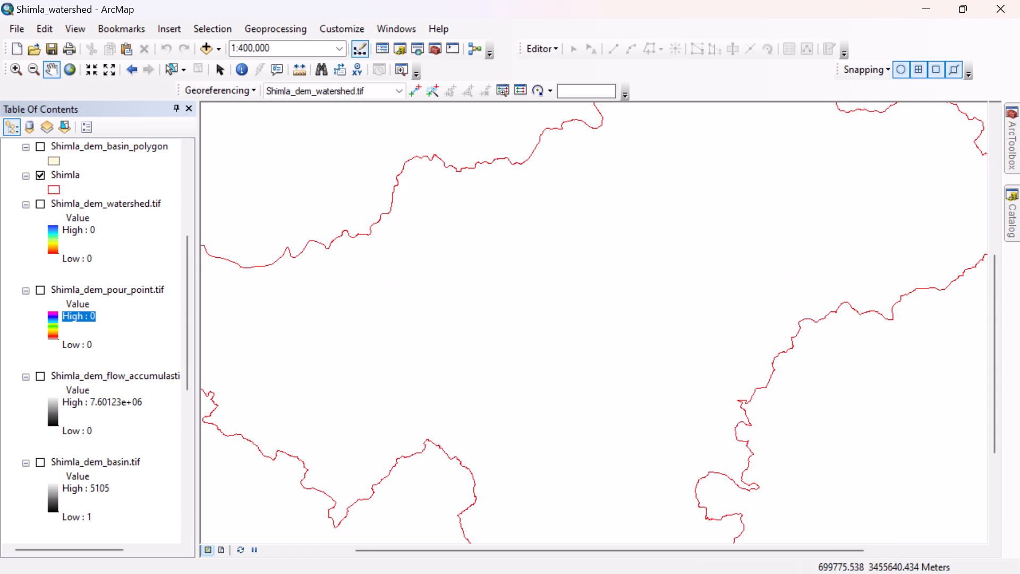
Add Shimla_dem_flow_direction_condition_2nd_try_with_500.tif from the ALOS PALSAR folder to the map, building pyramids with Nearest Neighbor resampling.
left_click_drag(188, 289, 192, 185)
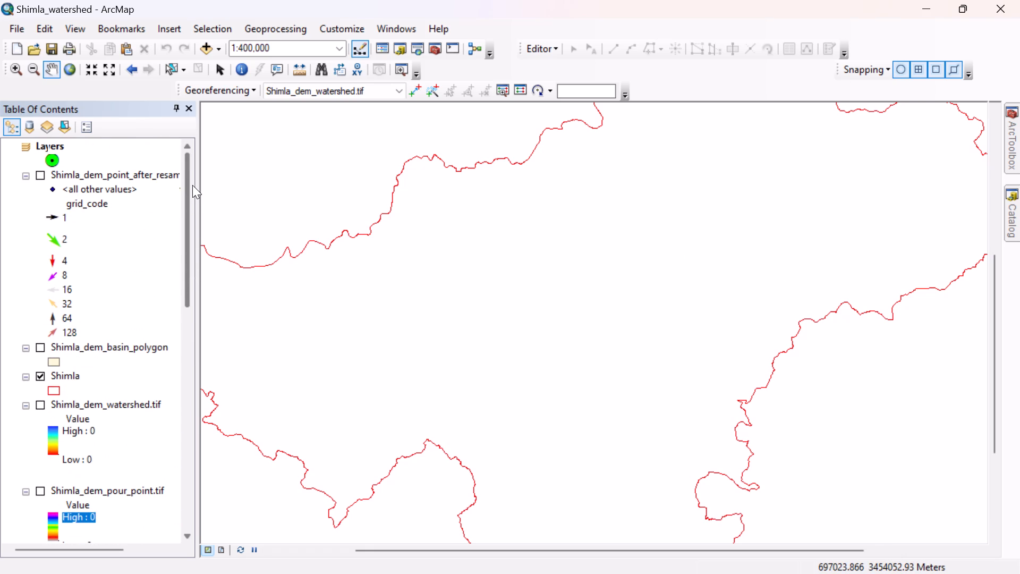
left_click_drag(192, 185, 188, 217)
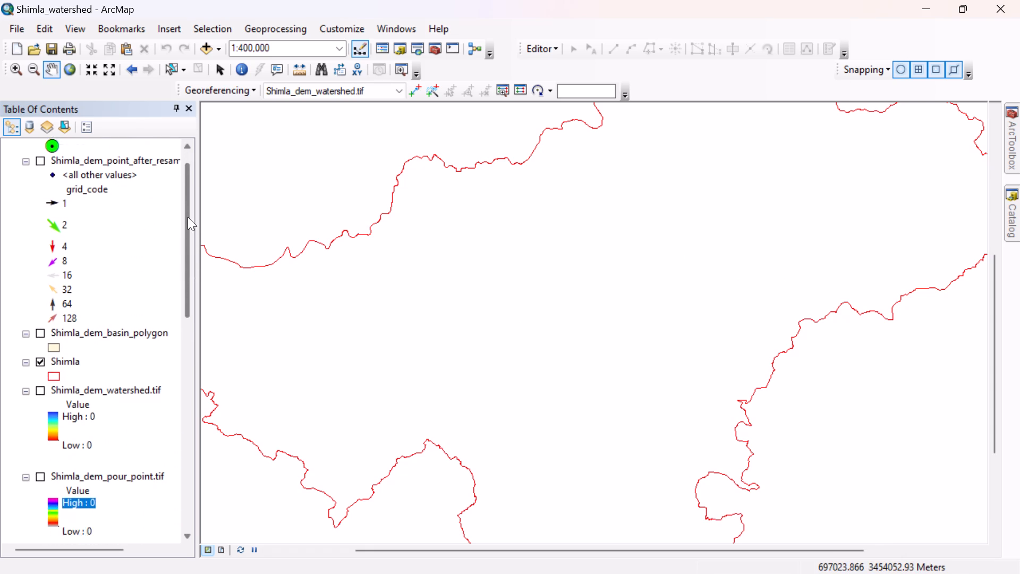
left_click_drag(188, 217, 191, 322)
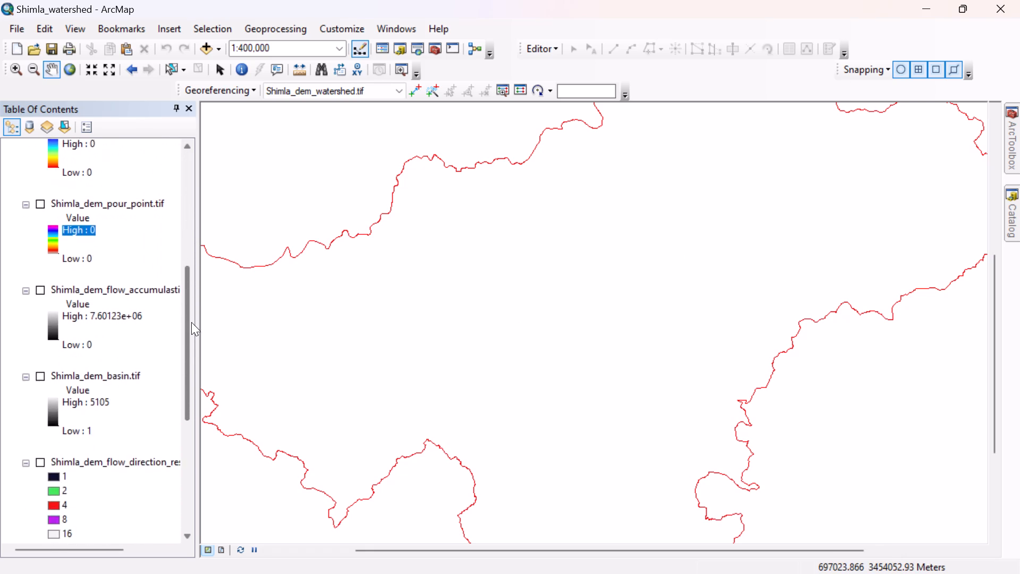
left_click_drag(191, 322, 252, 97)
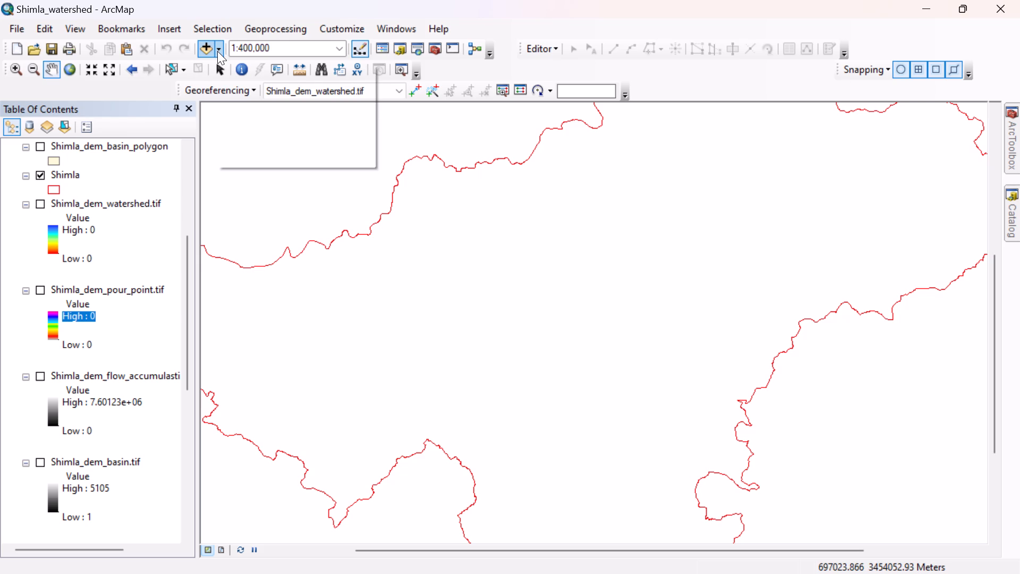
left_click(217, 51)
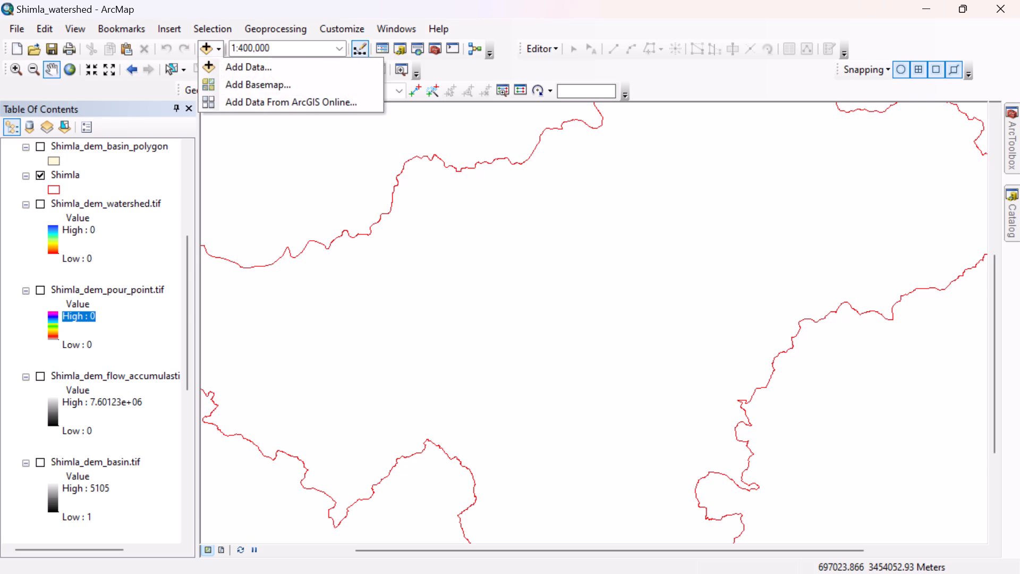
left_click(268, 70)
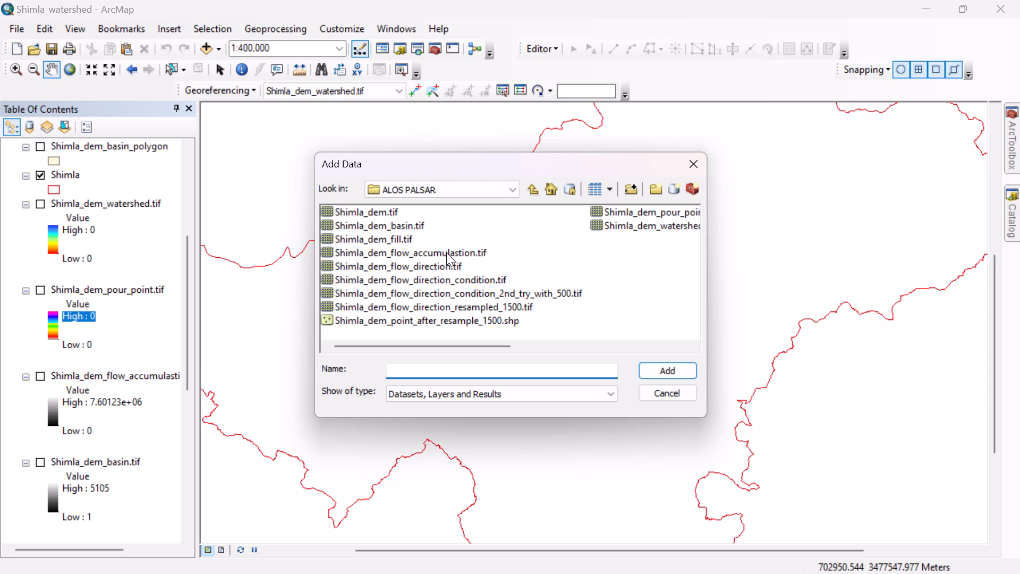
left_click(452, 296)
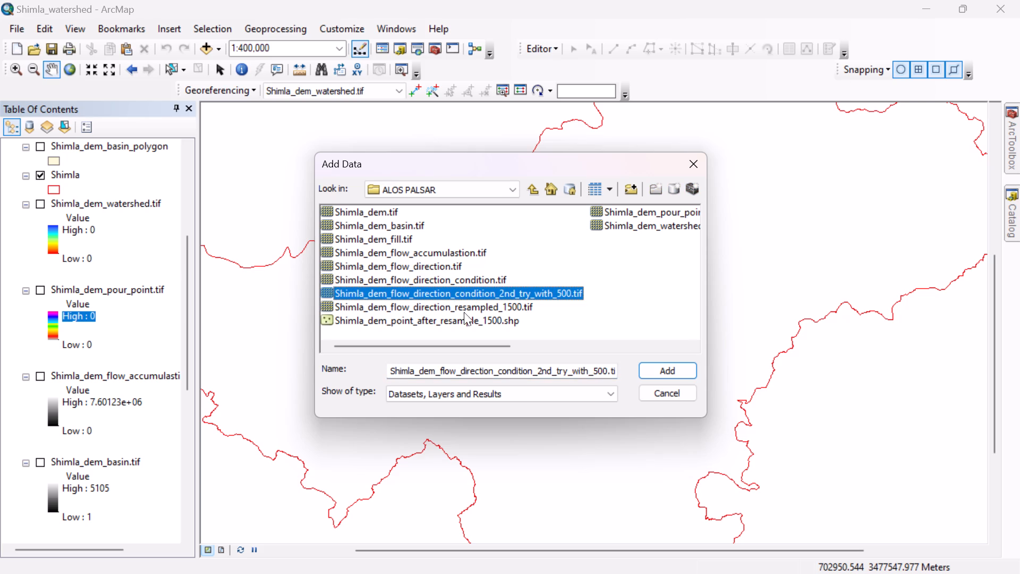
left_click(673, 375)
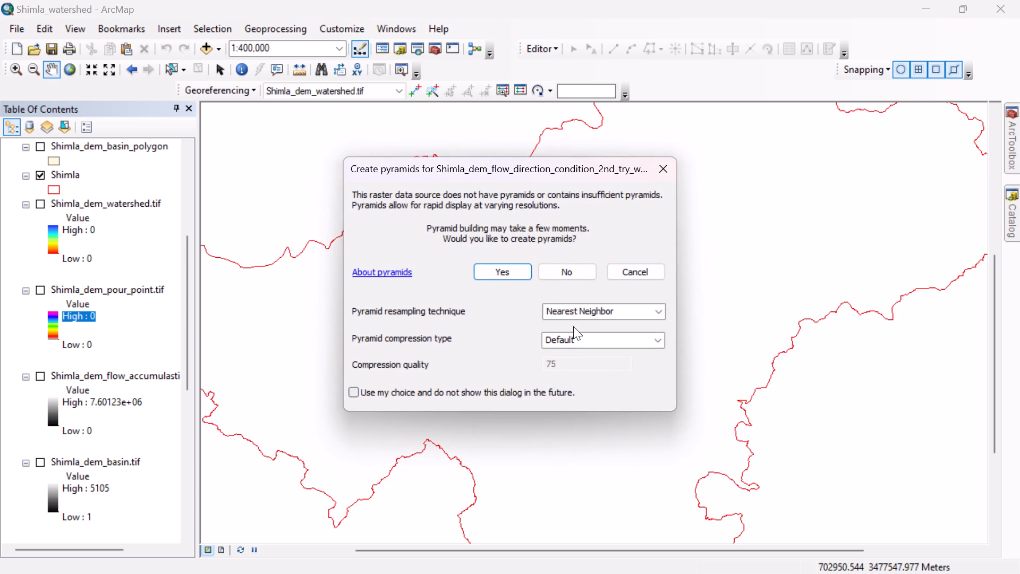
left_click(509, 270)
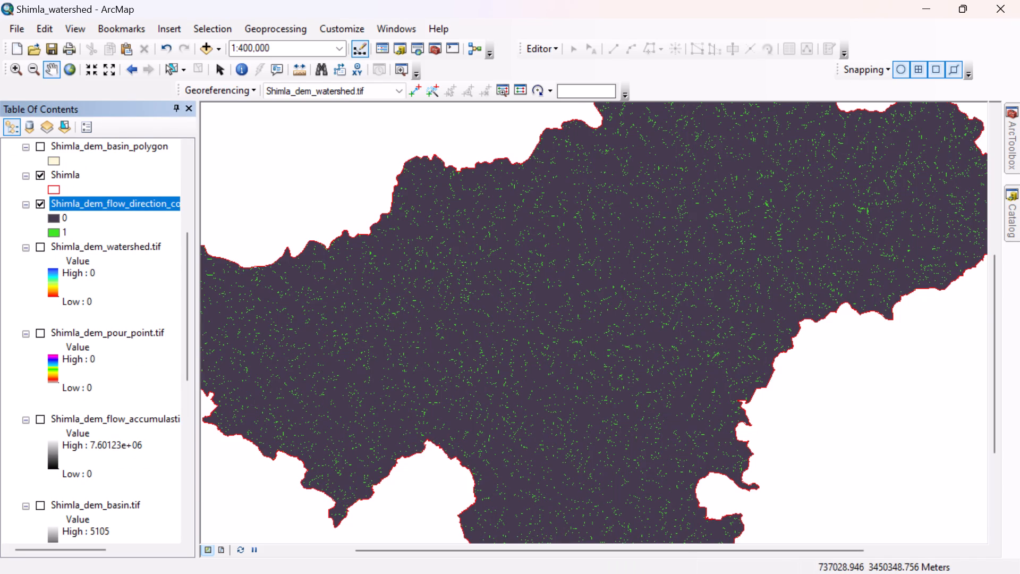
Examine the distribution of value 1 cells in the added condition raster at several map scales within the Shimla boundary.
scroll(502, 318, "down", 3)
scroll(502, 320, "up", 6)
scroll(477, 296, "down", 9)
scroll(469, 294, "up", 1)
scroll(469, 293, "down", 1)
scroll(469, 293, "up", 1)
scroll(469, 293, "down", 3)
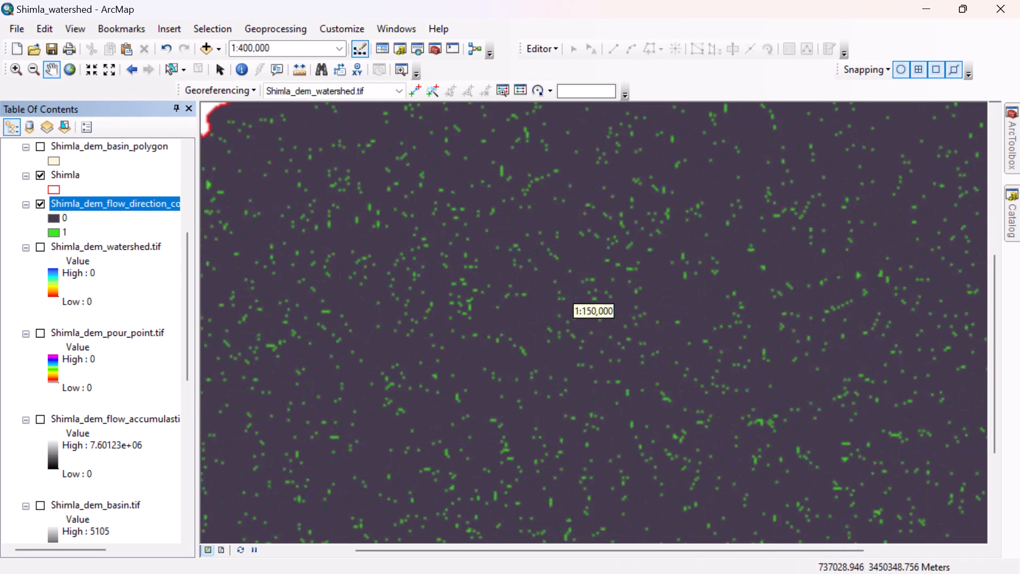
scroll(466, 290, "down", 3)
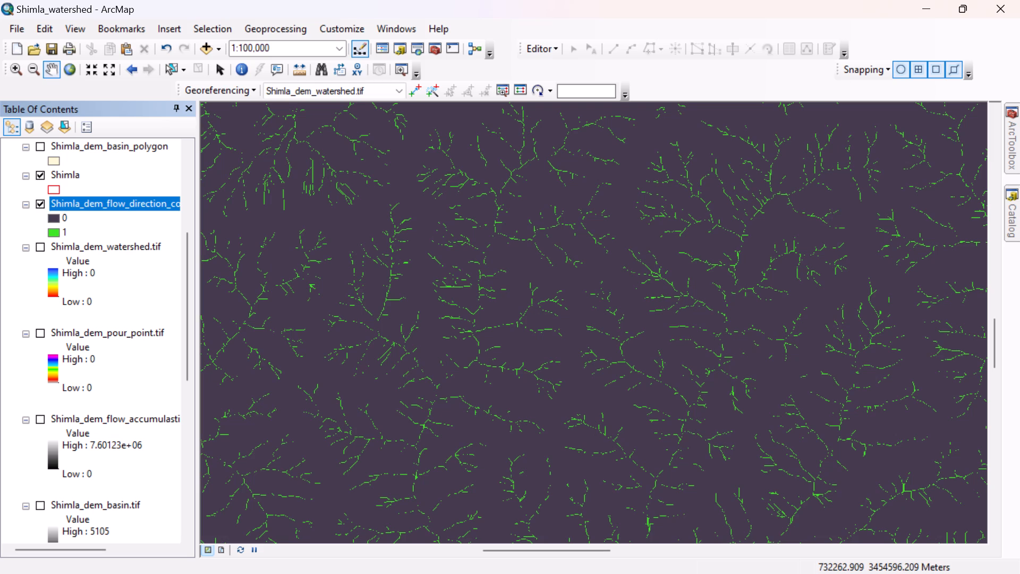
scroll(503, 273, "down", 6)
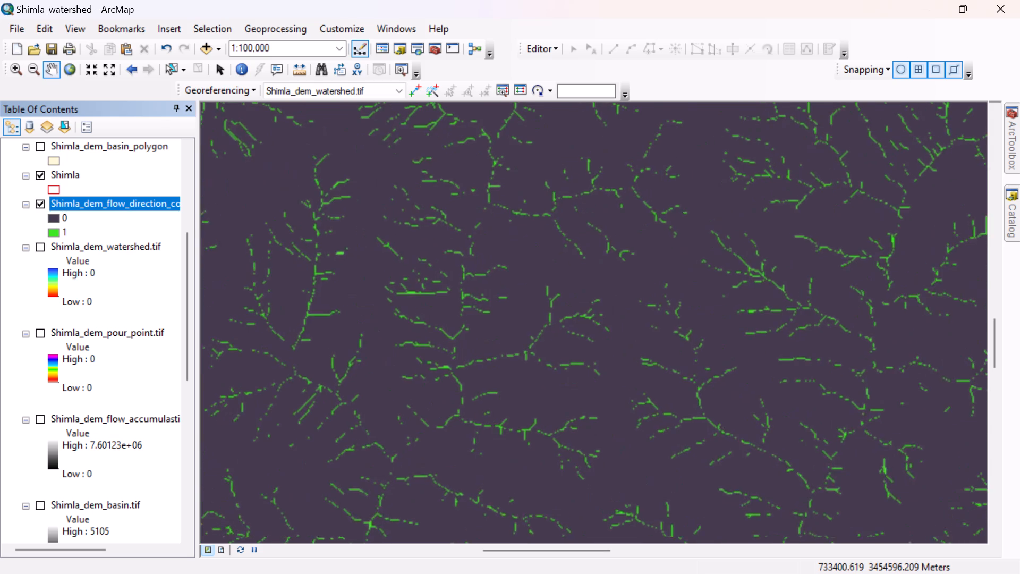
scroll(435, 337, "down", 2)
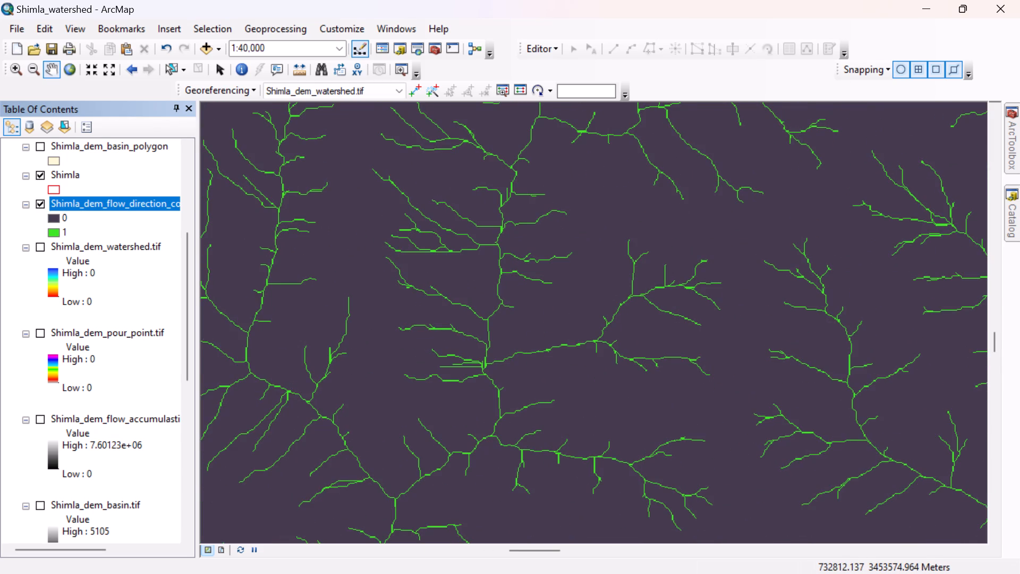
scroll(513, 295, "up", 1)
scroll(513, 298, "down", 5)
scroll(505, 298, "up", 20)
scroll(505, 298, "up", 7)
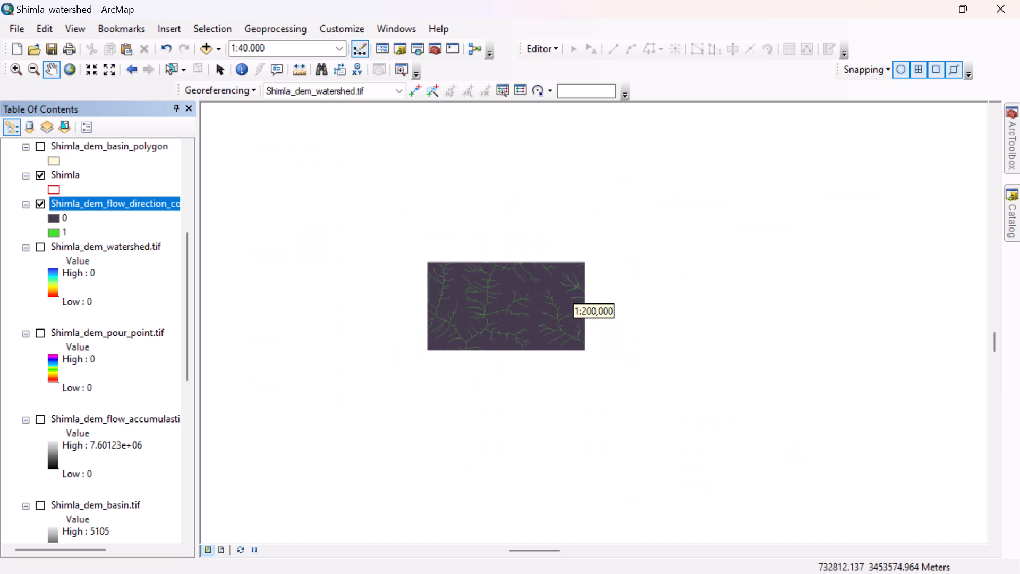
scroll(473, 296, "up", 5)
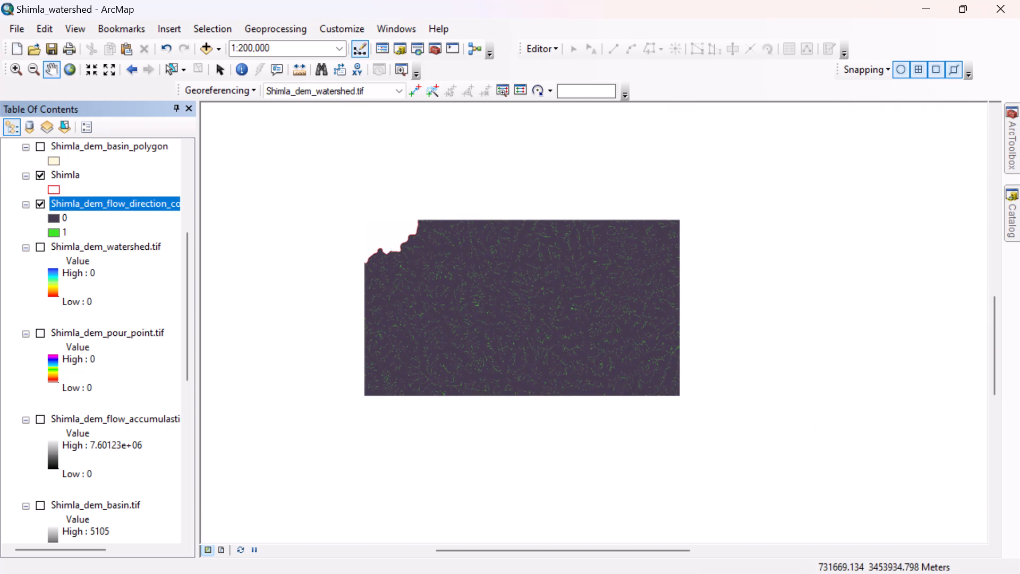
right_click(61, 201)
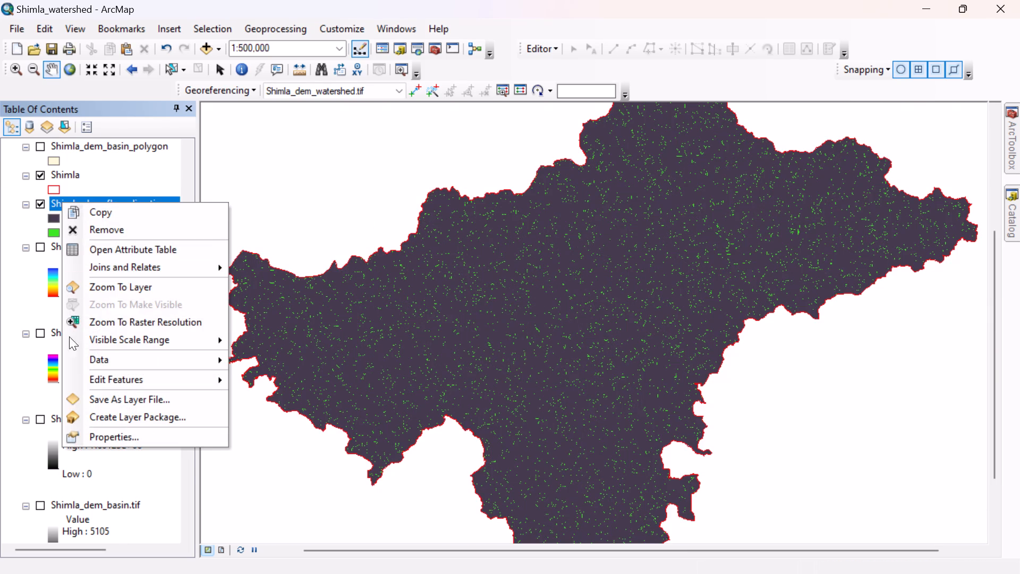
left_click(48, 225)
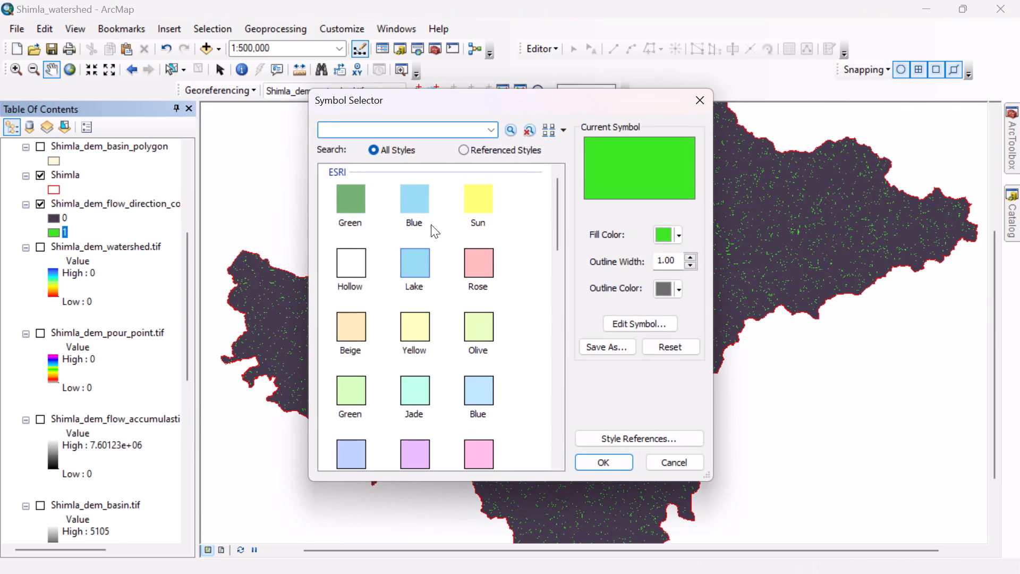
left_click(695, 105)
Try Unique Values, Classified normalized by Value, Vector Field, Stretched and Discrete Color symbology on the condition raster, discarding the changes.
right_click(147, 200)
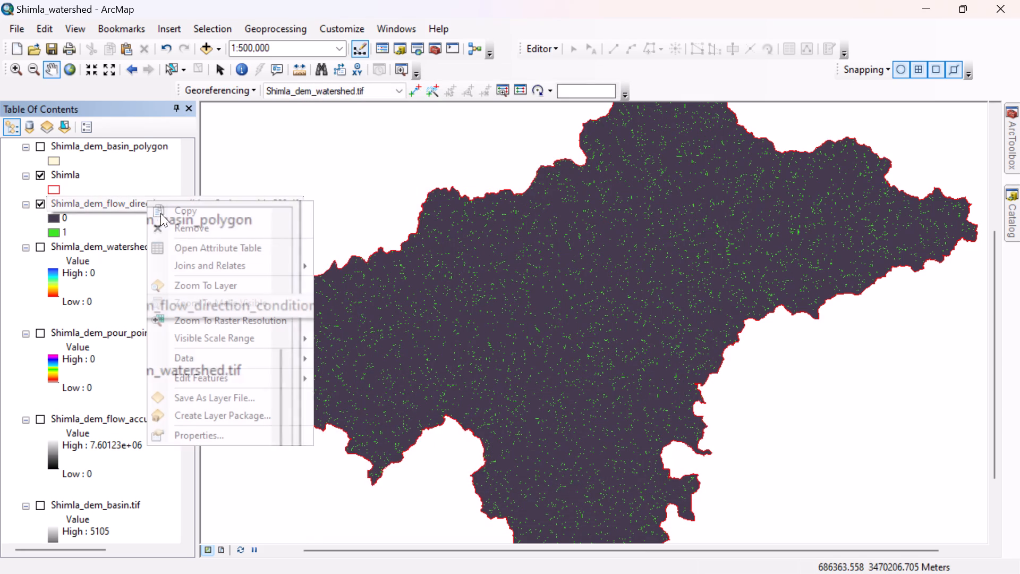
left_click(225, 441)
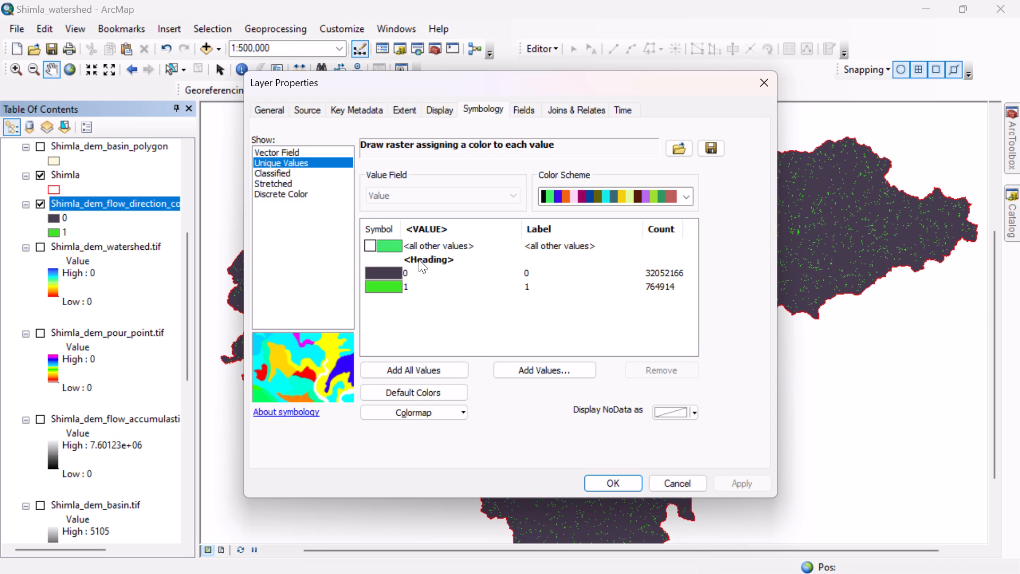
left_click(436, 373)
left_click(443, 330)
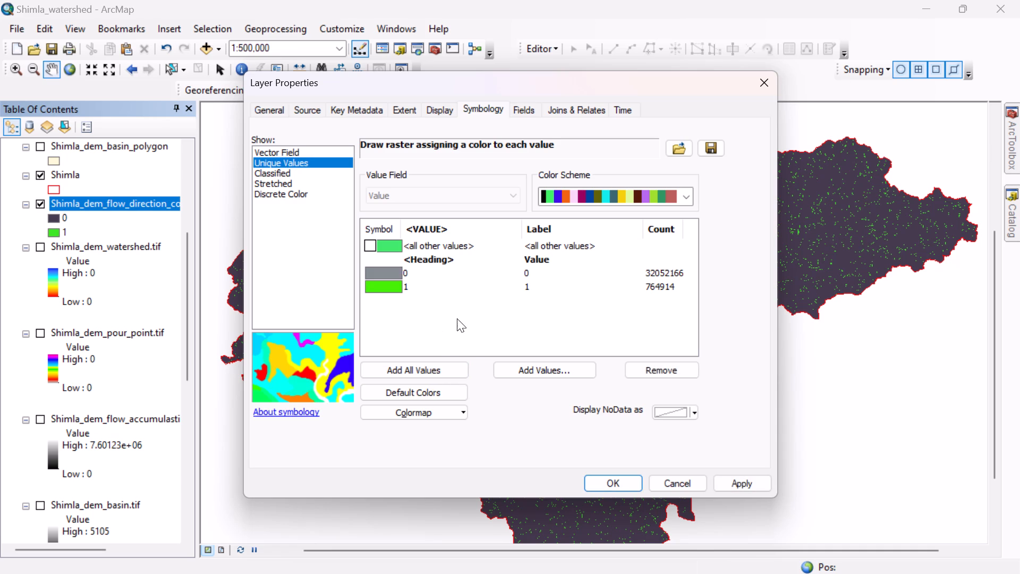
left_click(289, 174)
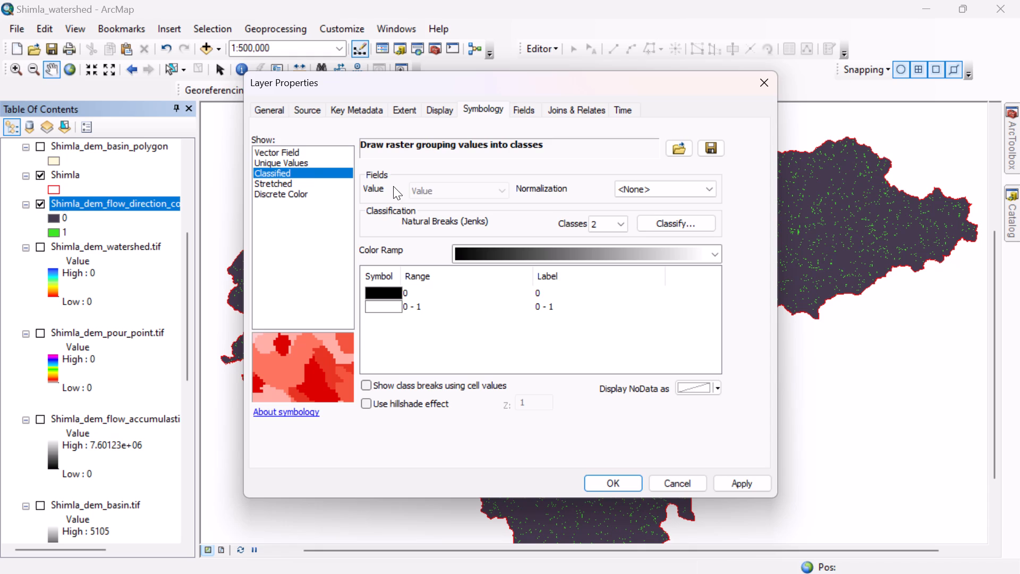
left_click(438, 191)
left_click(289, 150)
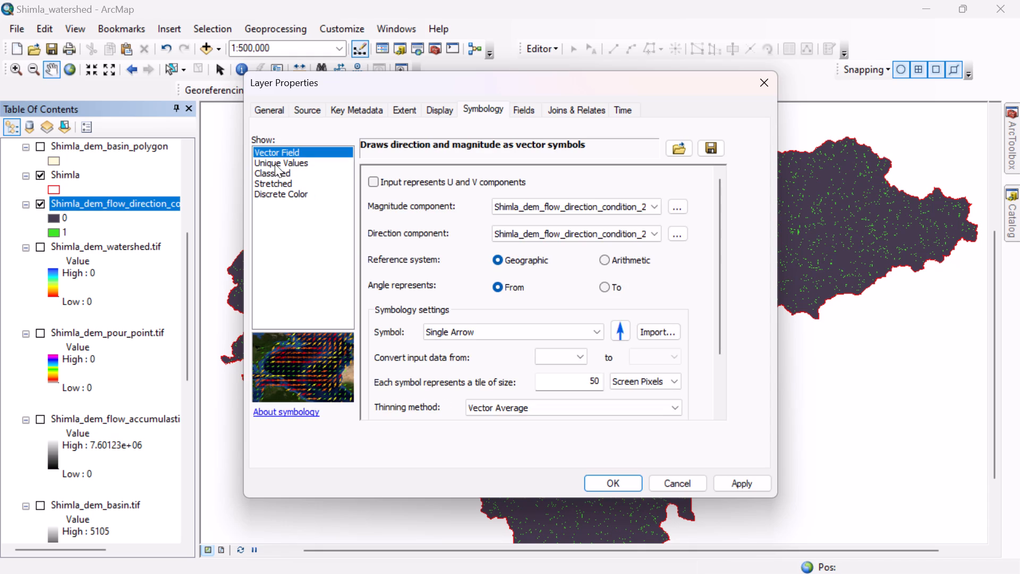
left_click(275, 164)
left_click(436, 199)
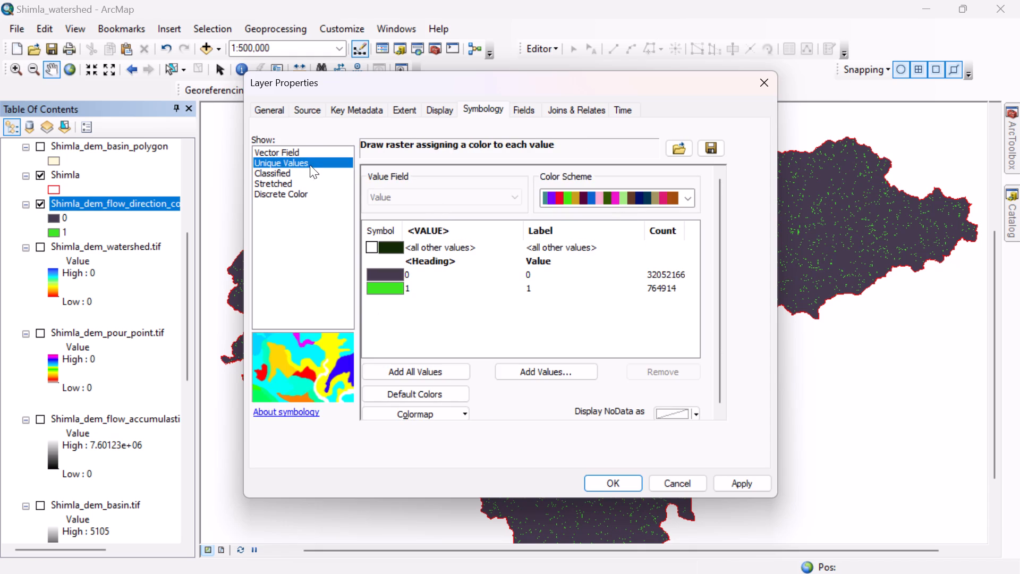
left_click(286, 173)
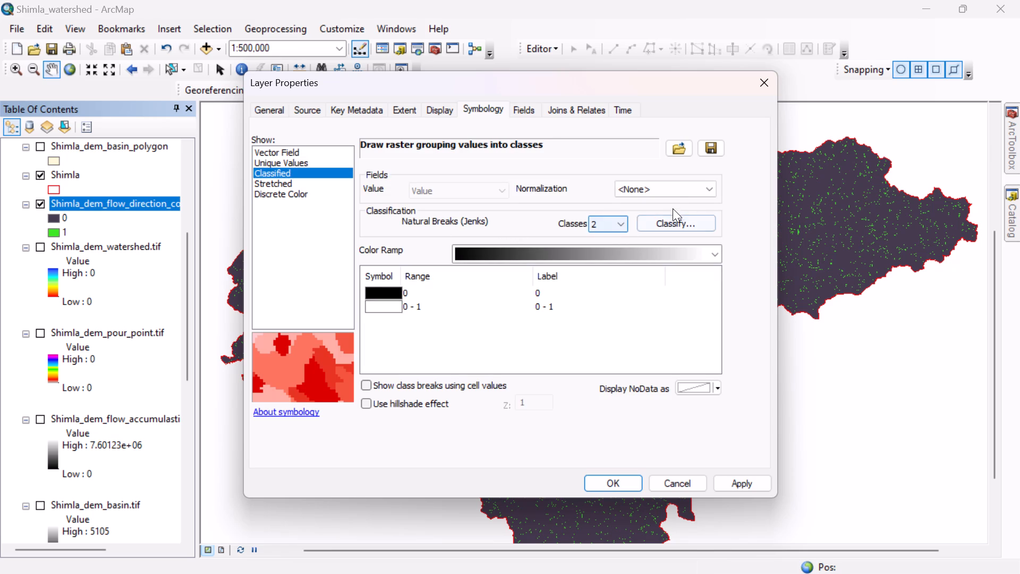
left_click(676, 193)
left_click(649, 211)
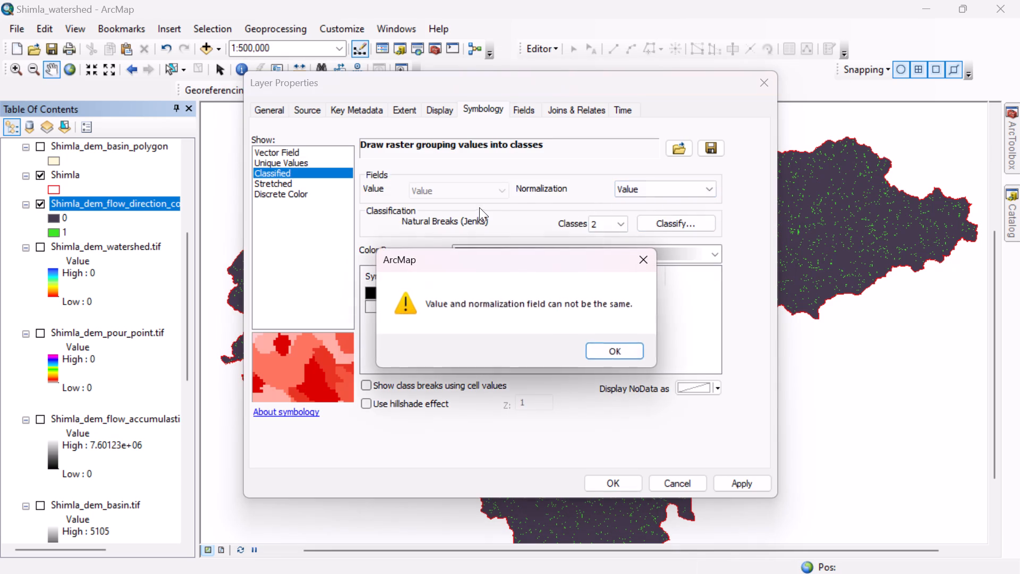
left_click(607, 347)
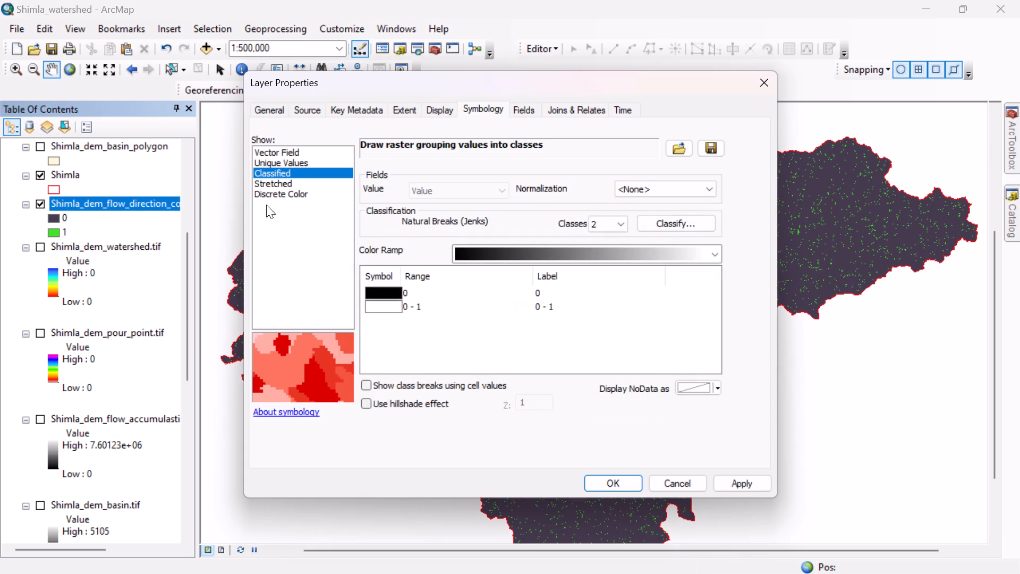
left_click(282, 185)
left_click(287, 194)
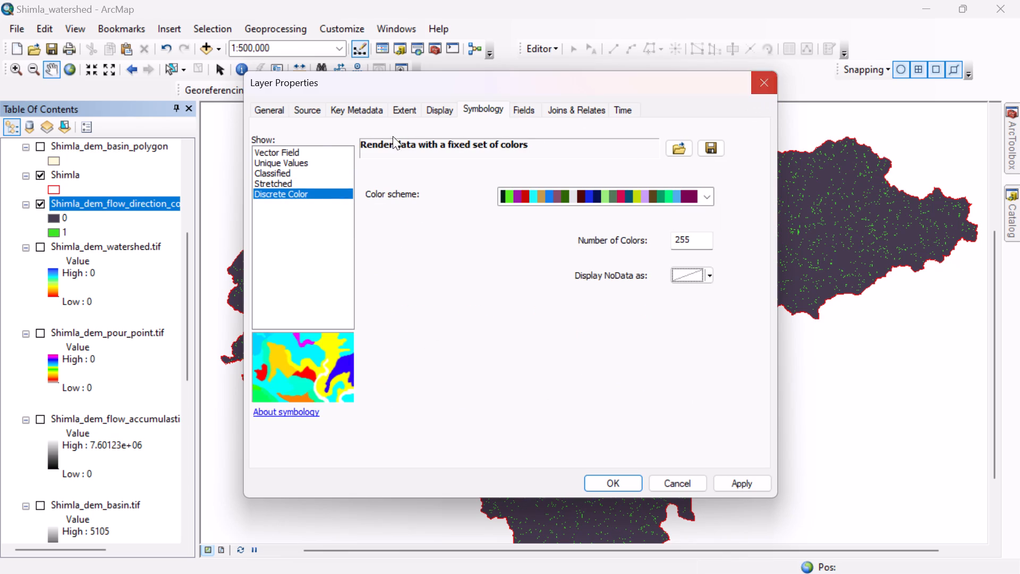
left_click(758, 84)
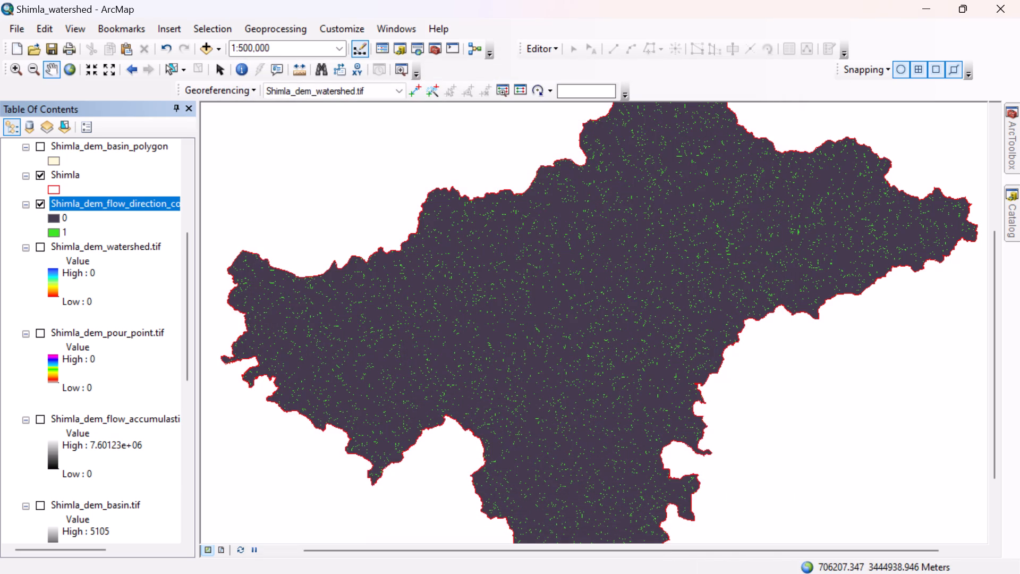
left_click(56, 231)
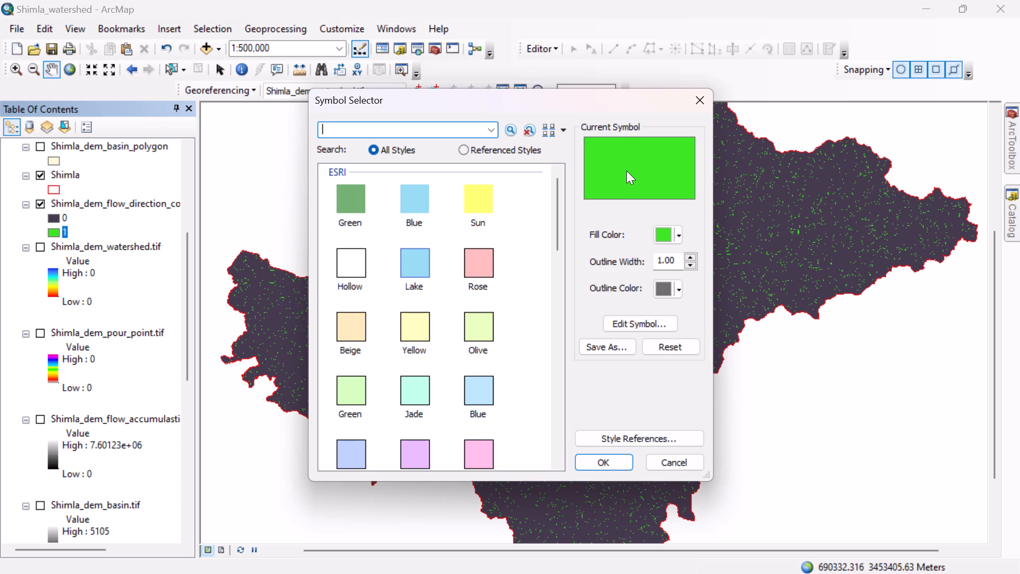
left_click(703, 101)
Set the colour of value 0 in the condition raster's Unique Values symbology to pale yellow and apply it.
right_click(155, 201)
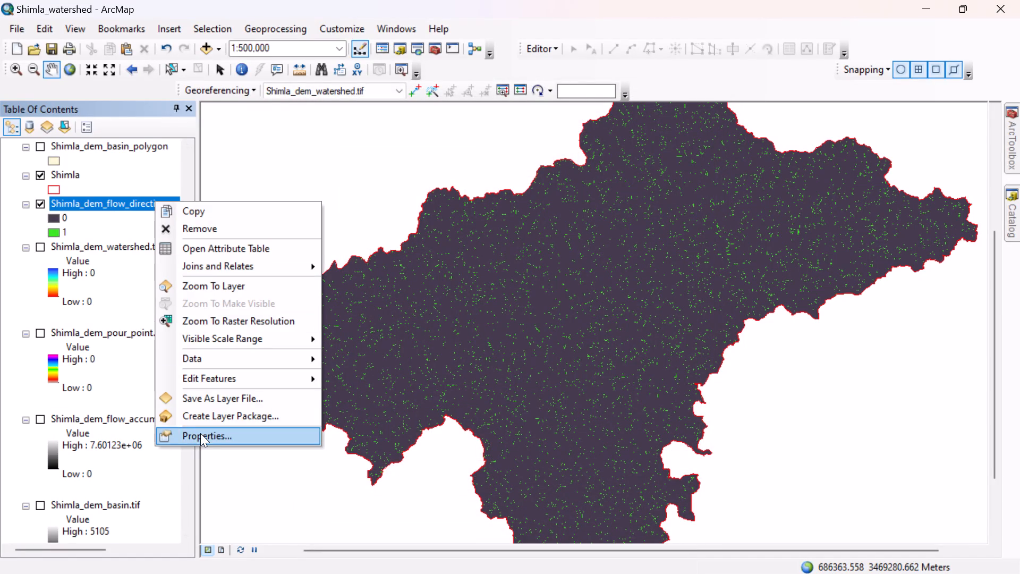
left_click(200, 433)
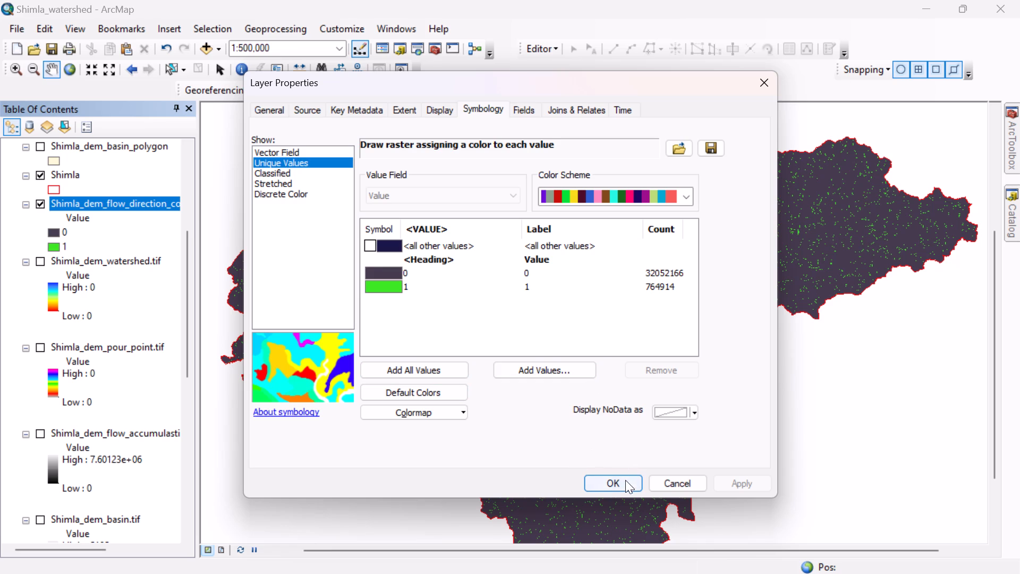
left_click(376, 274)
double_click(387, 271)
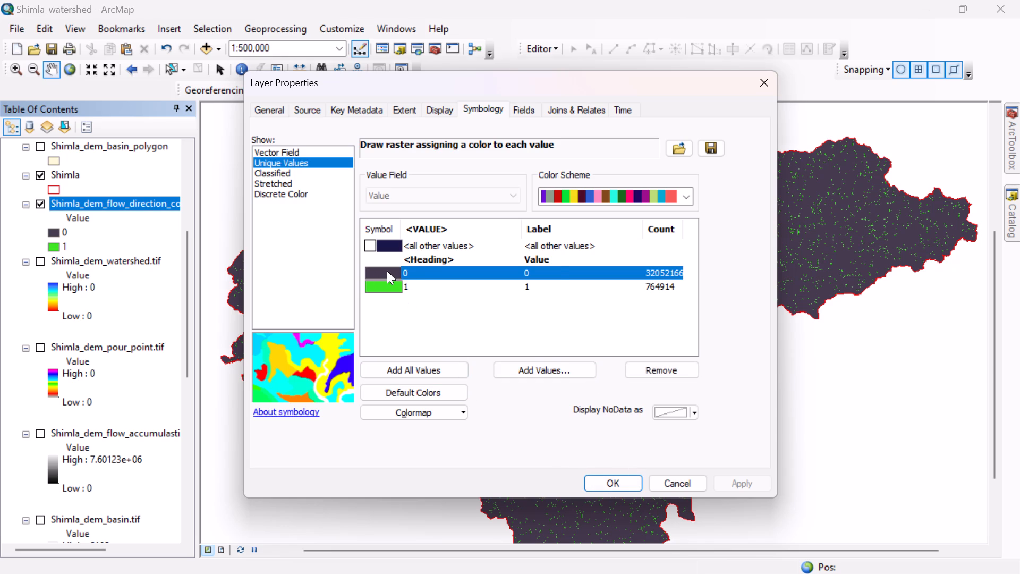
left_click(450, 302)
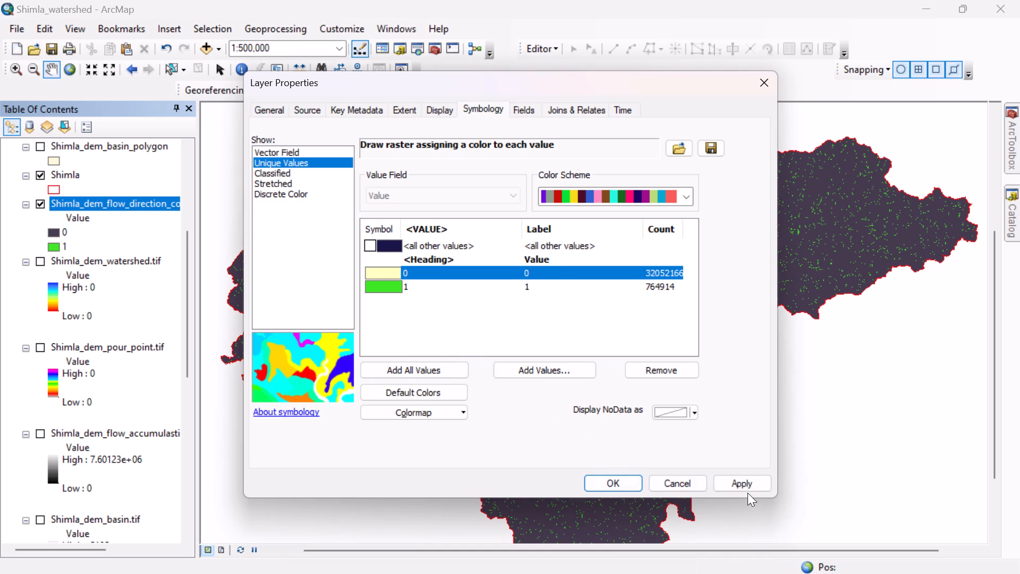
left_click(741, 478)
left_click(614, 482)
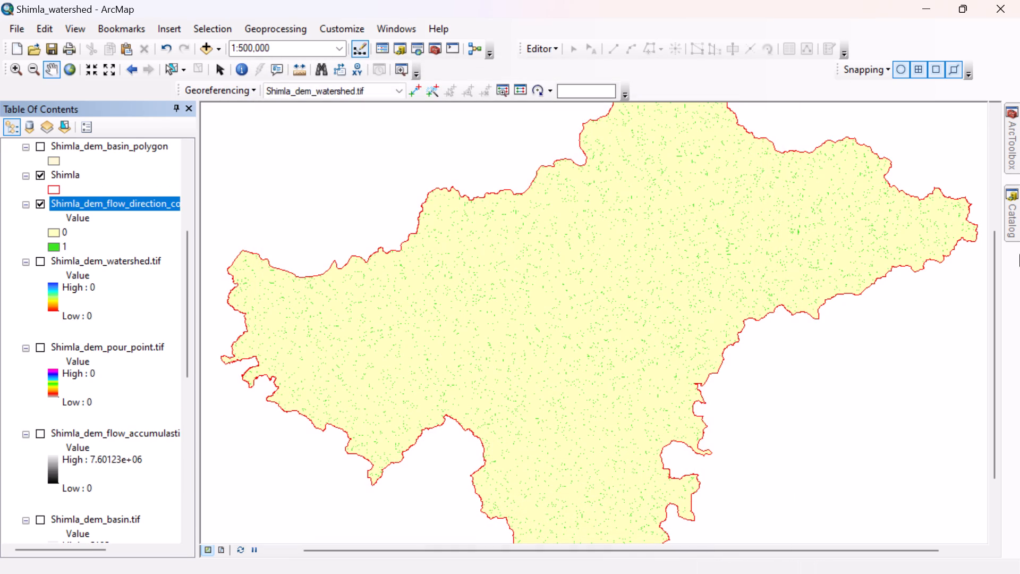
Set up the Stream Order tool with Shimla_dem_fill.tif as input stream raster and Shimla_dem_flow_direction.tif as input flow direction raster.
left_click(1013, 161)
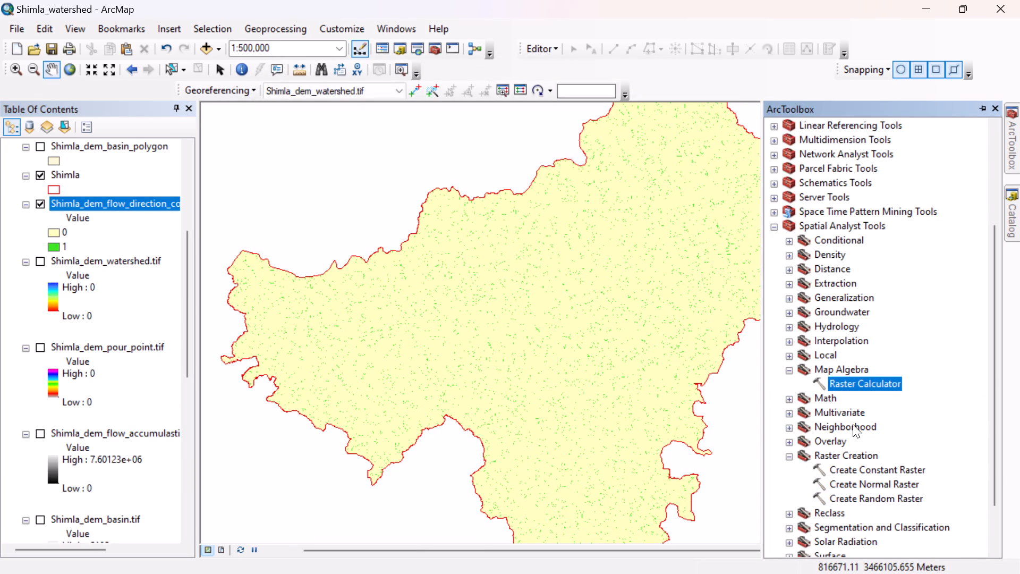
left_click(790, 324)
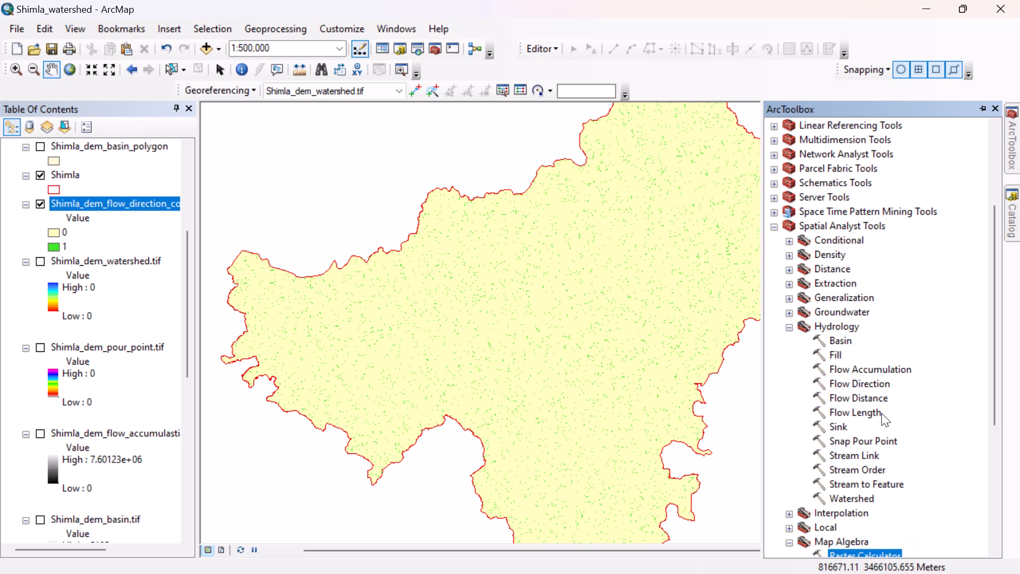
double_click(865, 470)
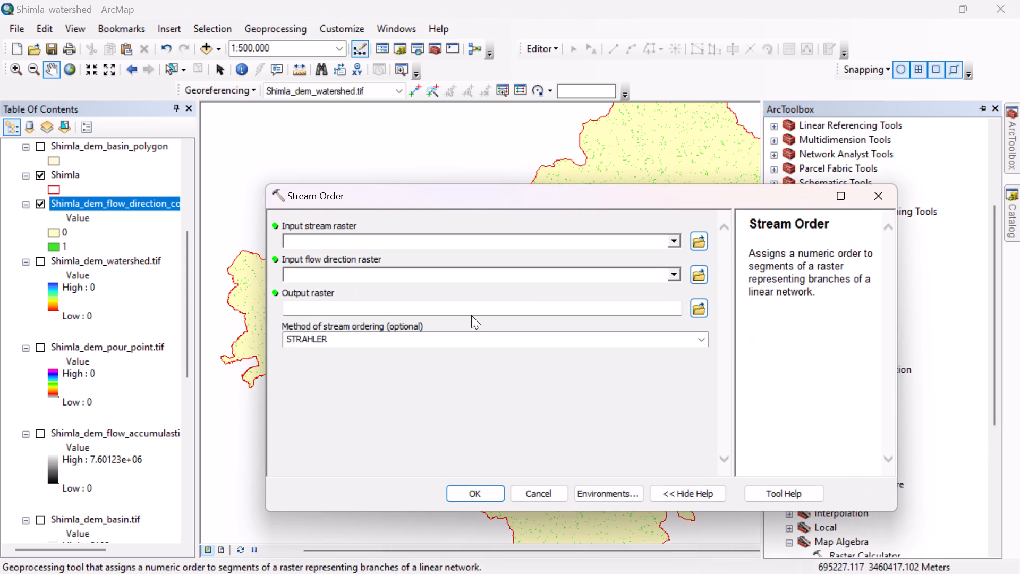
left_click(675, 236)
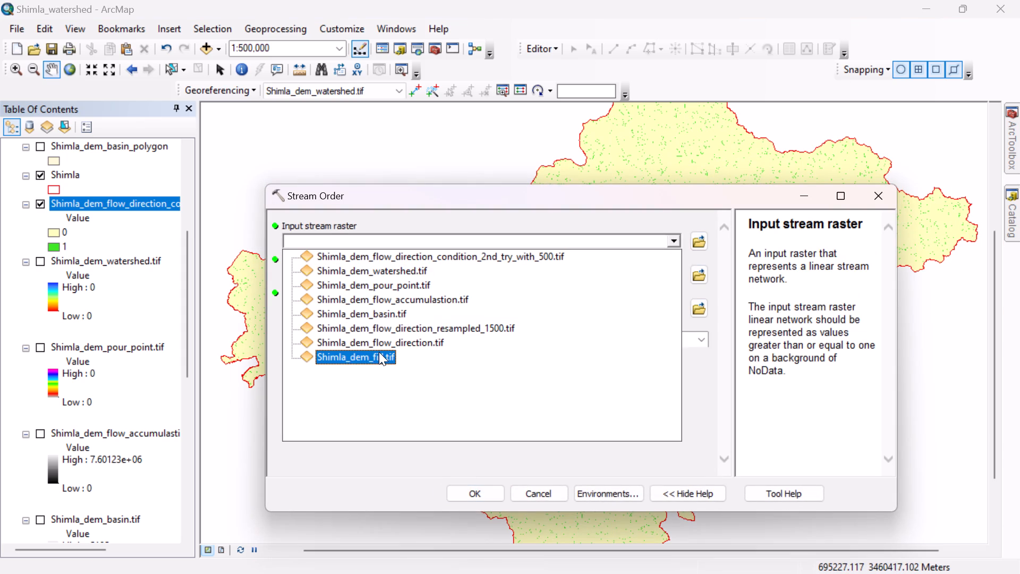
left_click(379, 351)
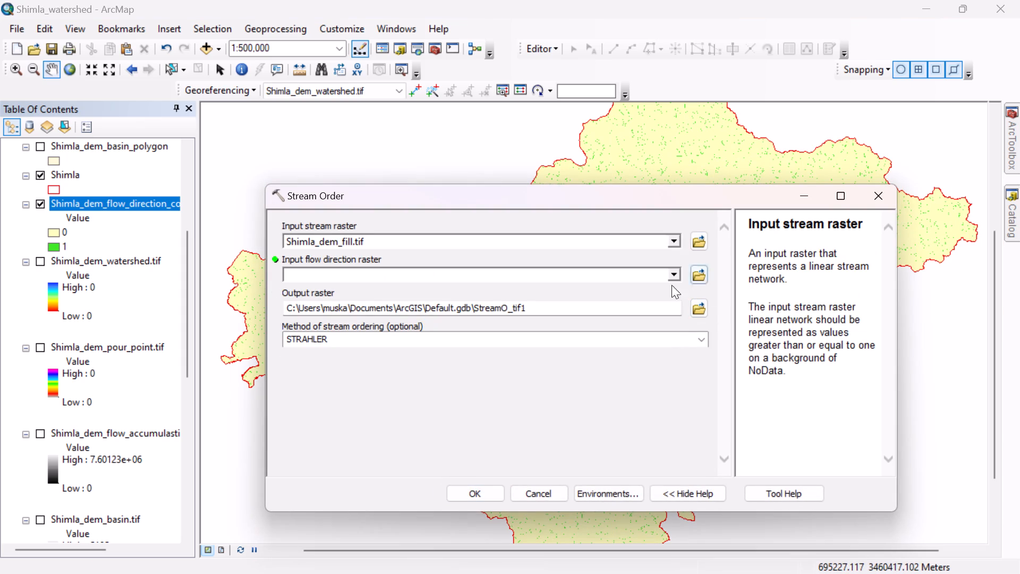
left_click(675, 269)
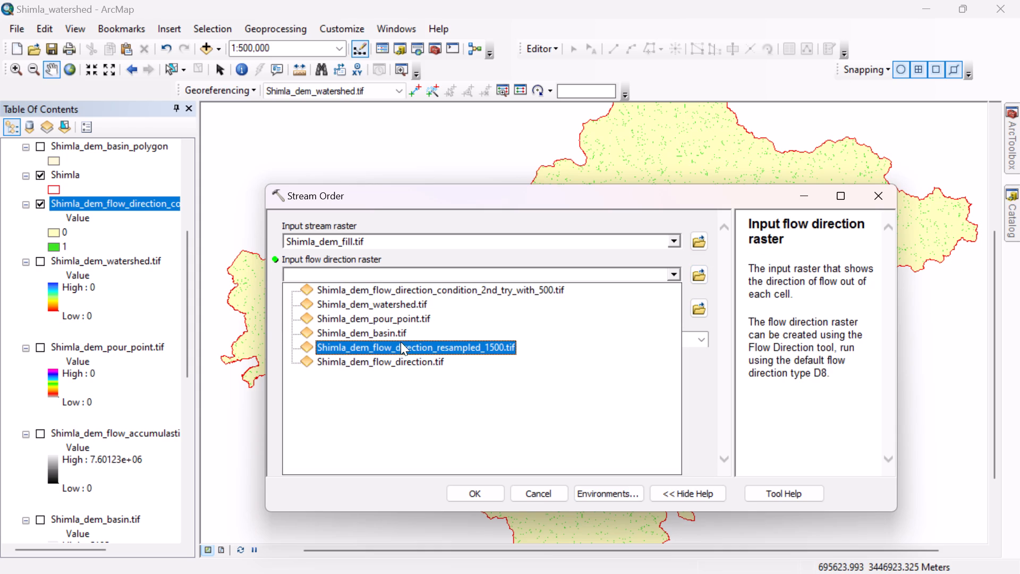
left_click(402, 364)
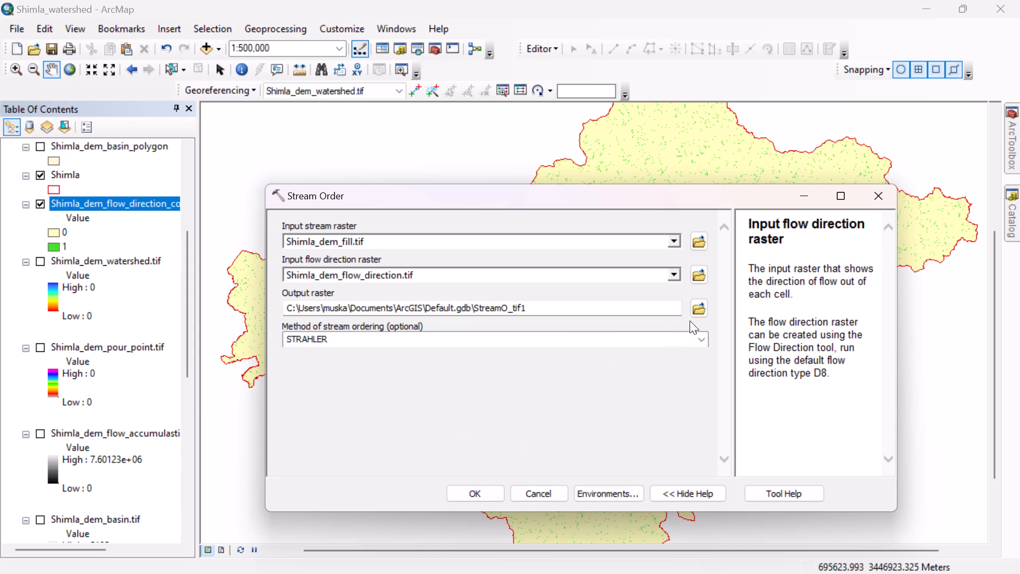
Set the output raster to Shimla_dem_stream_order.tif in the ALOS PALSAR folder and run Stream Order with the STRAHLER method.
left_click(700, 312)
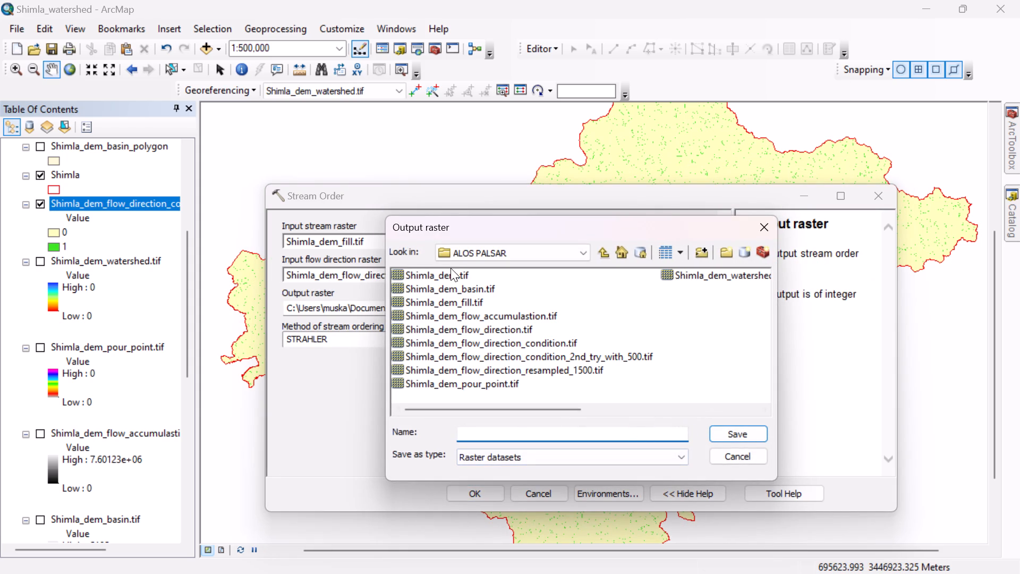
left_click(450, 277)
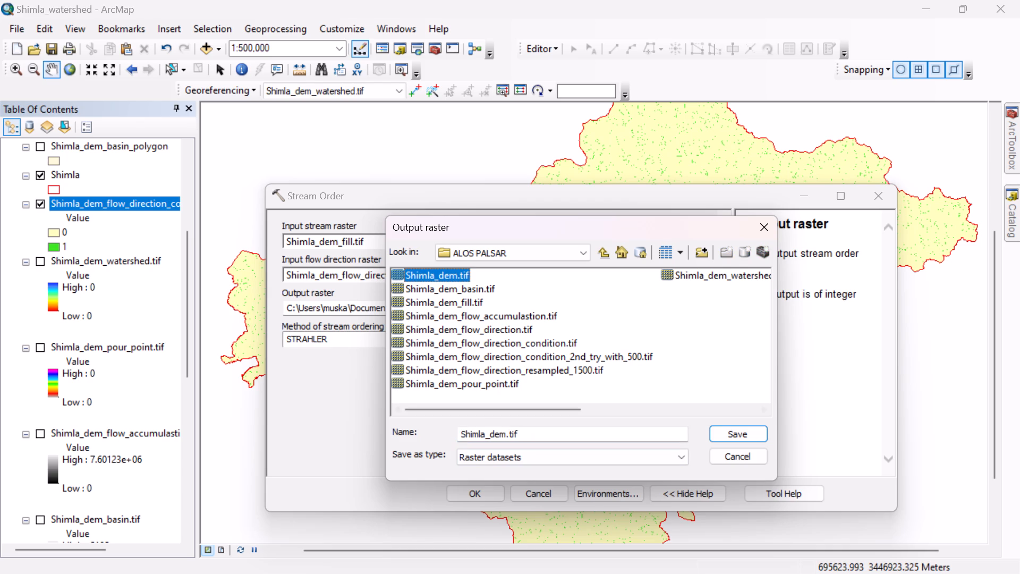
left_click(505, 435)
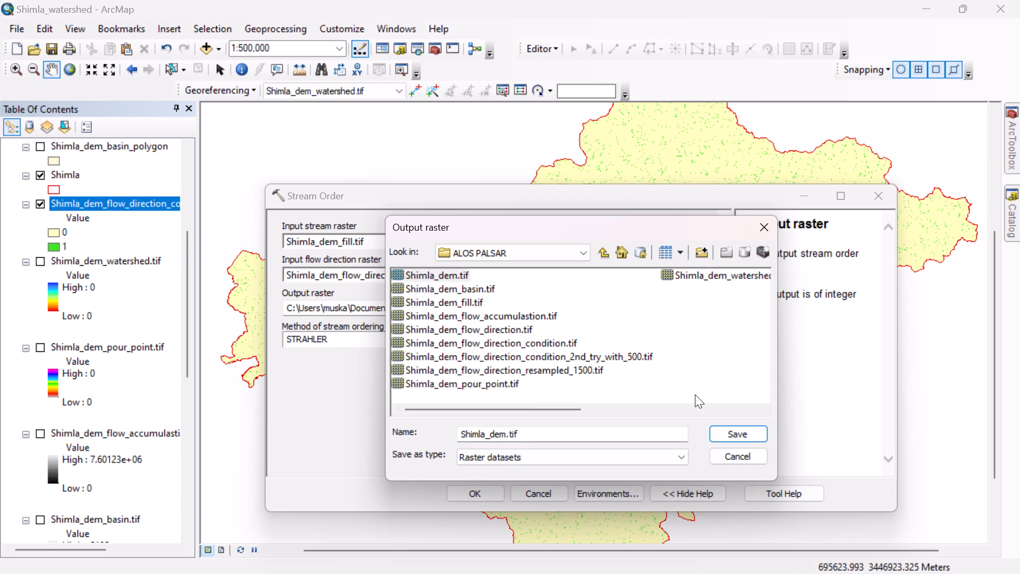
key("shift+underscore")
type("sr")
key("BackSpace")
type("tream")
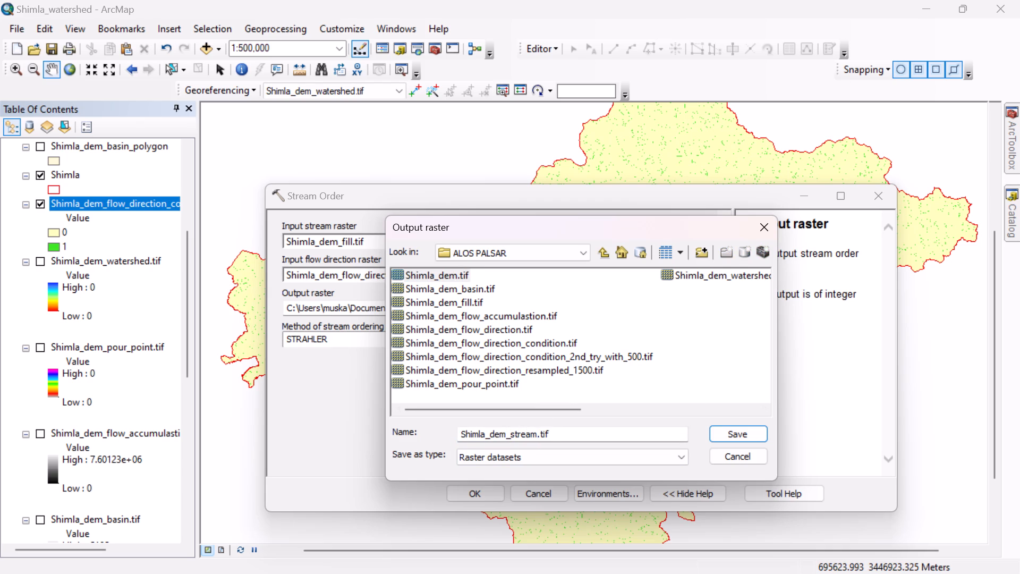
type("_order")
key("Return")
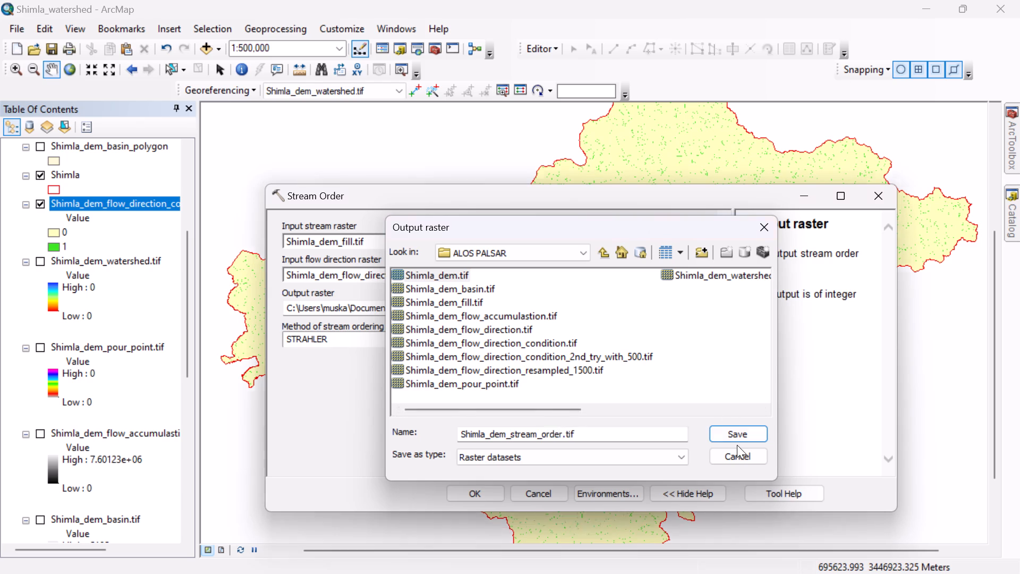
left_click(491, 491)
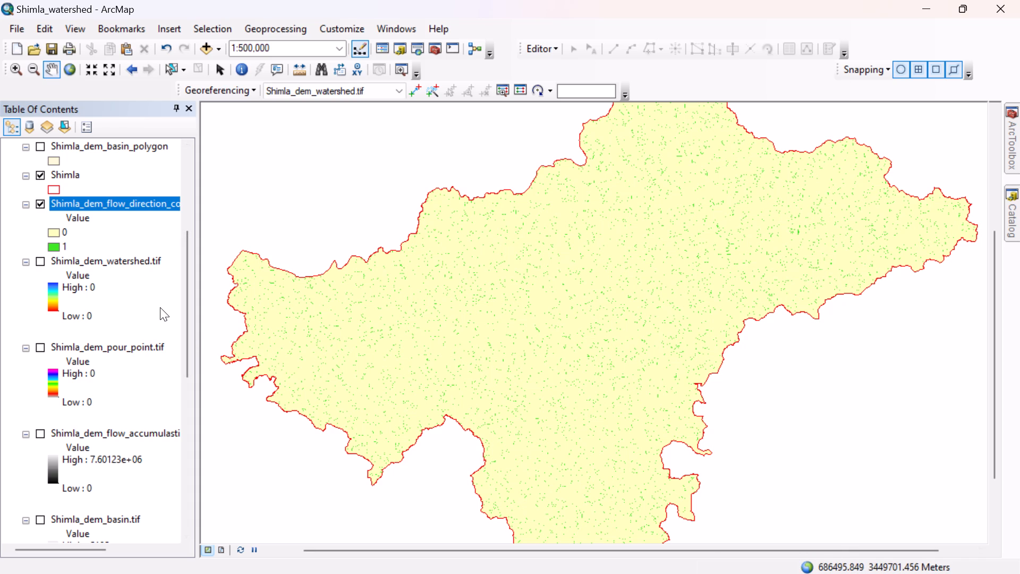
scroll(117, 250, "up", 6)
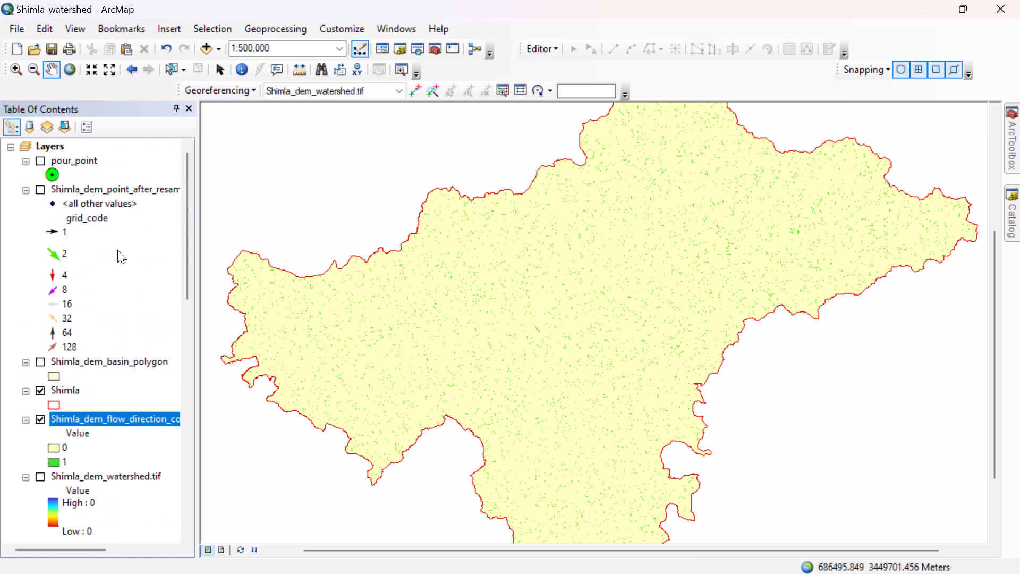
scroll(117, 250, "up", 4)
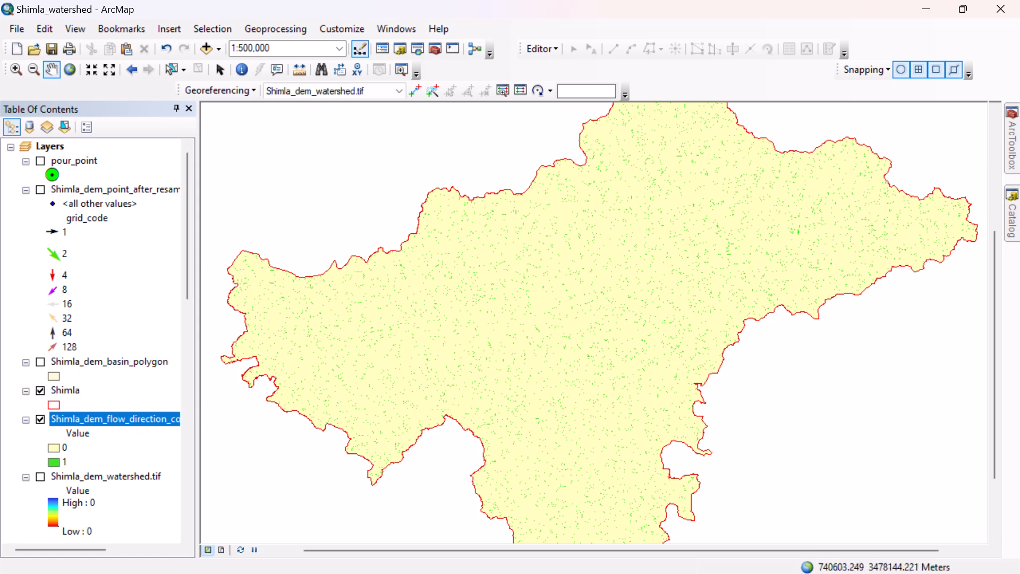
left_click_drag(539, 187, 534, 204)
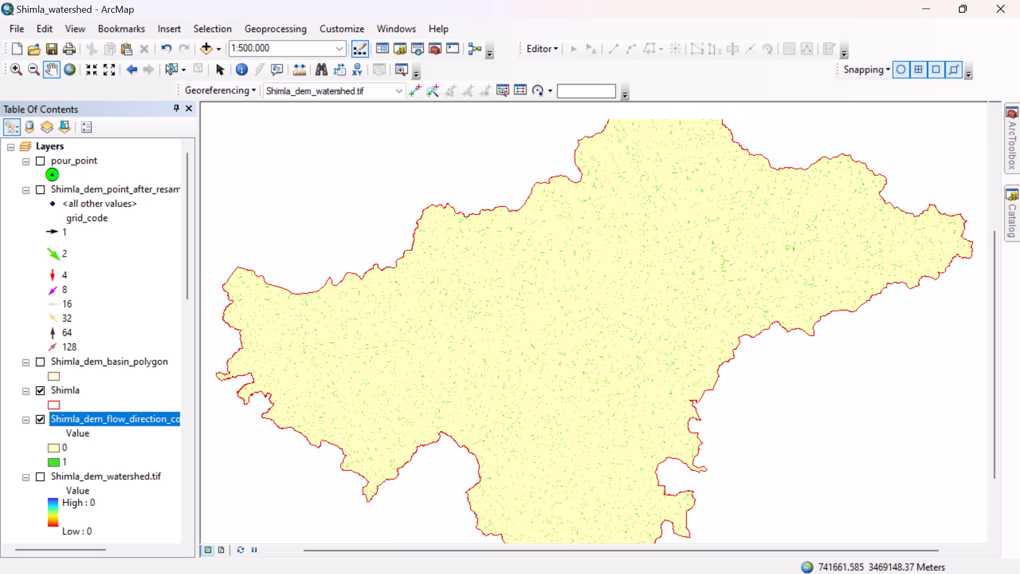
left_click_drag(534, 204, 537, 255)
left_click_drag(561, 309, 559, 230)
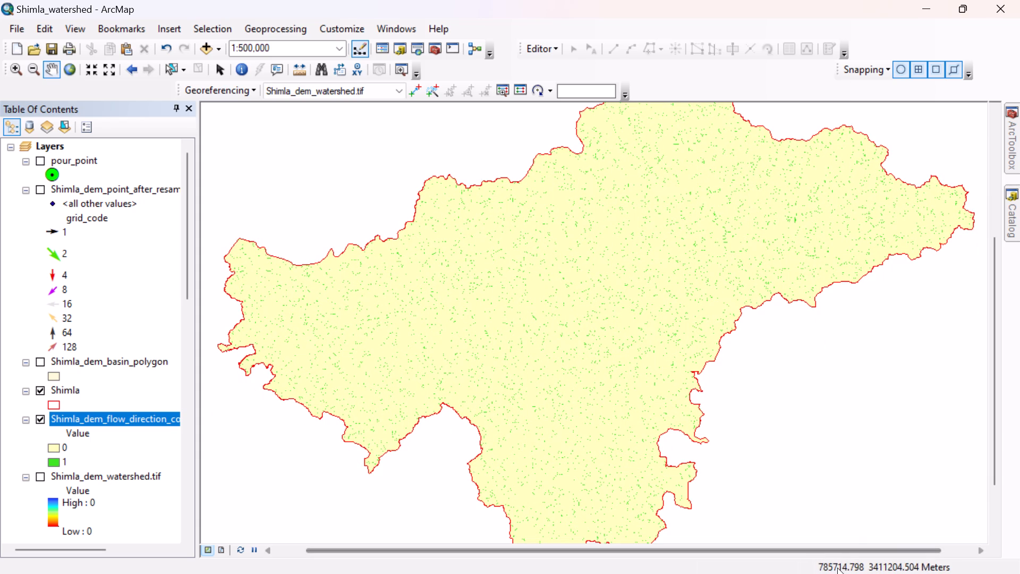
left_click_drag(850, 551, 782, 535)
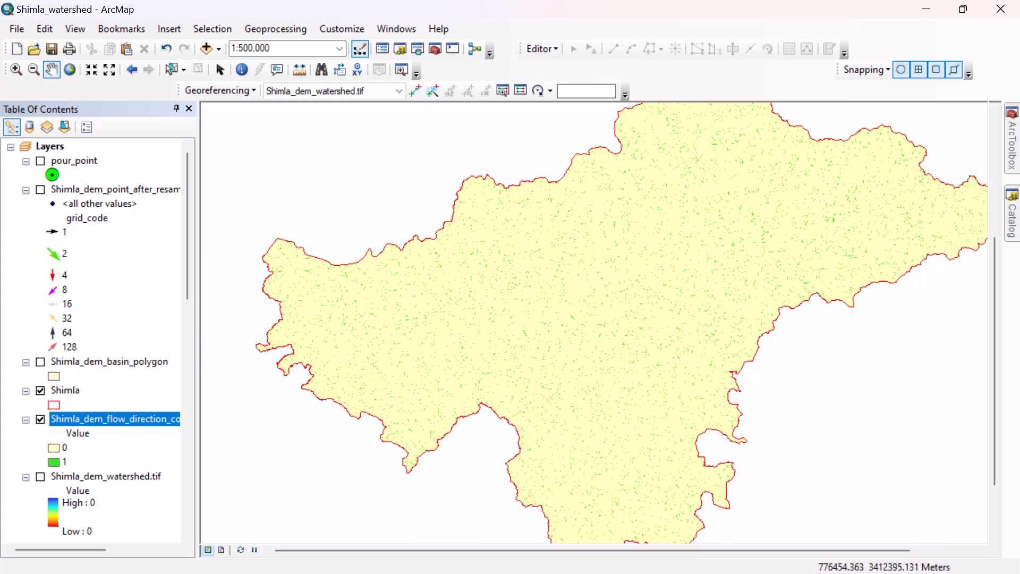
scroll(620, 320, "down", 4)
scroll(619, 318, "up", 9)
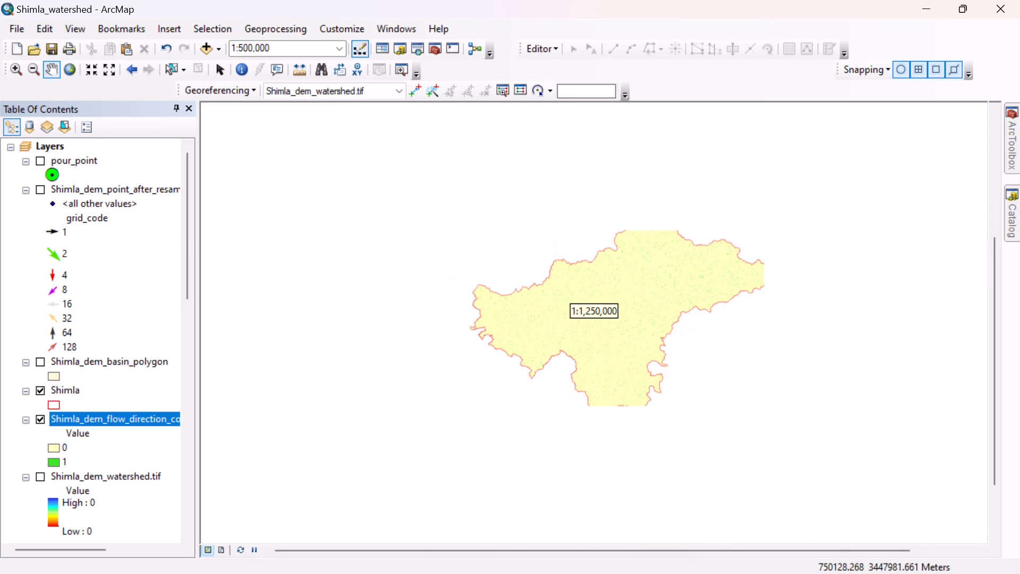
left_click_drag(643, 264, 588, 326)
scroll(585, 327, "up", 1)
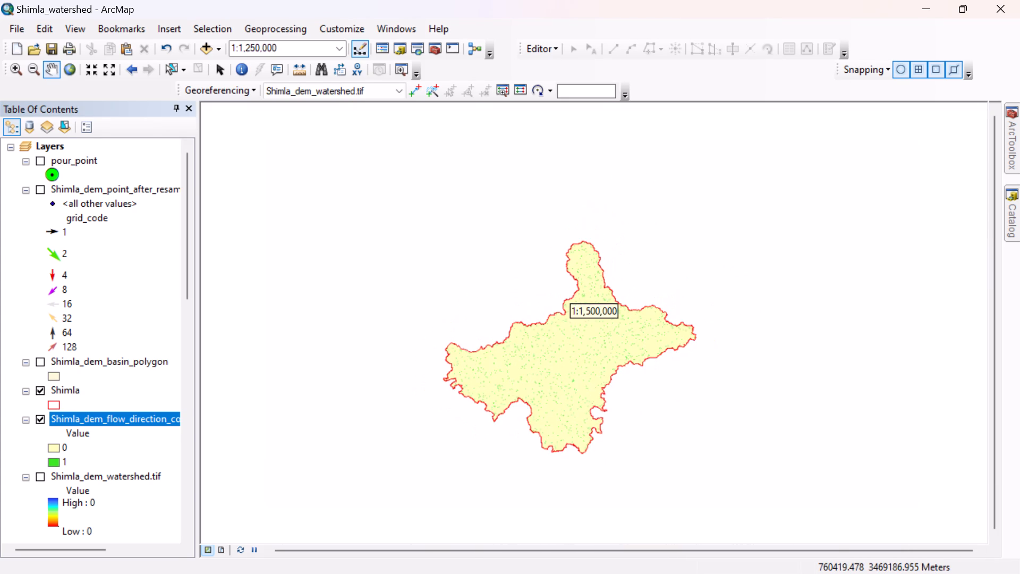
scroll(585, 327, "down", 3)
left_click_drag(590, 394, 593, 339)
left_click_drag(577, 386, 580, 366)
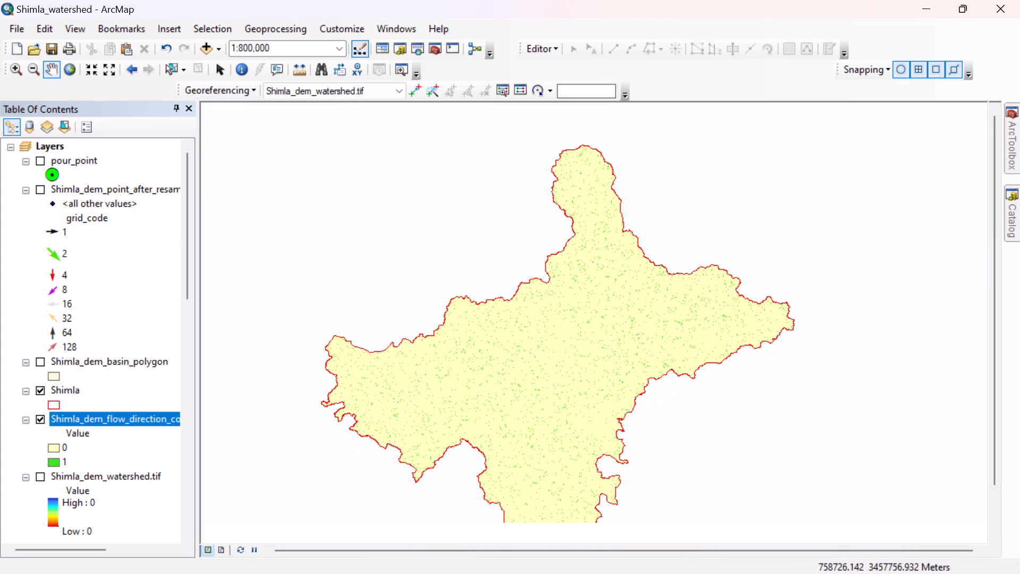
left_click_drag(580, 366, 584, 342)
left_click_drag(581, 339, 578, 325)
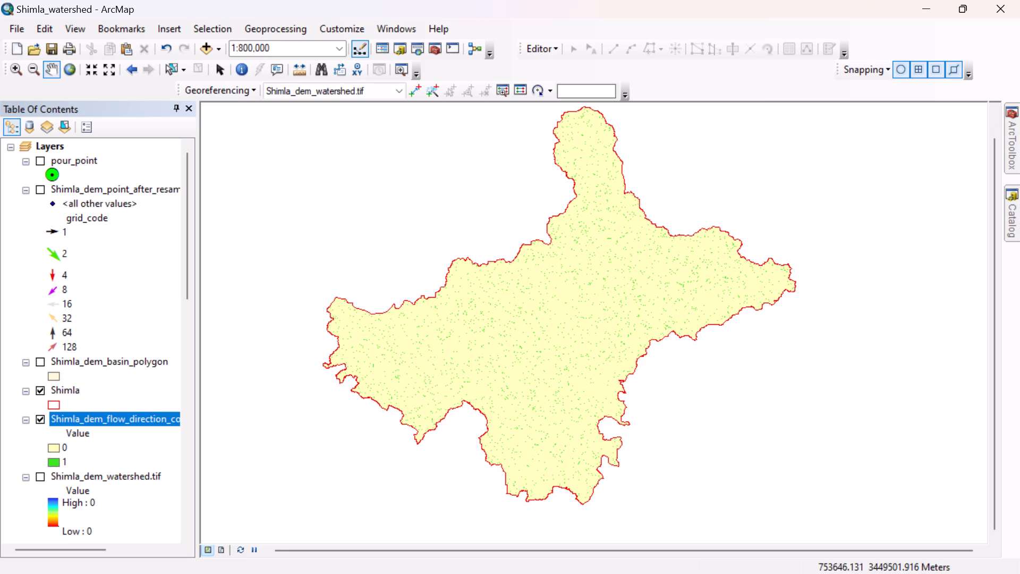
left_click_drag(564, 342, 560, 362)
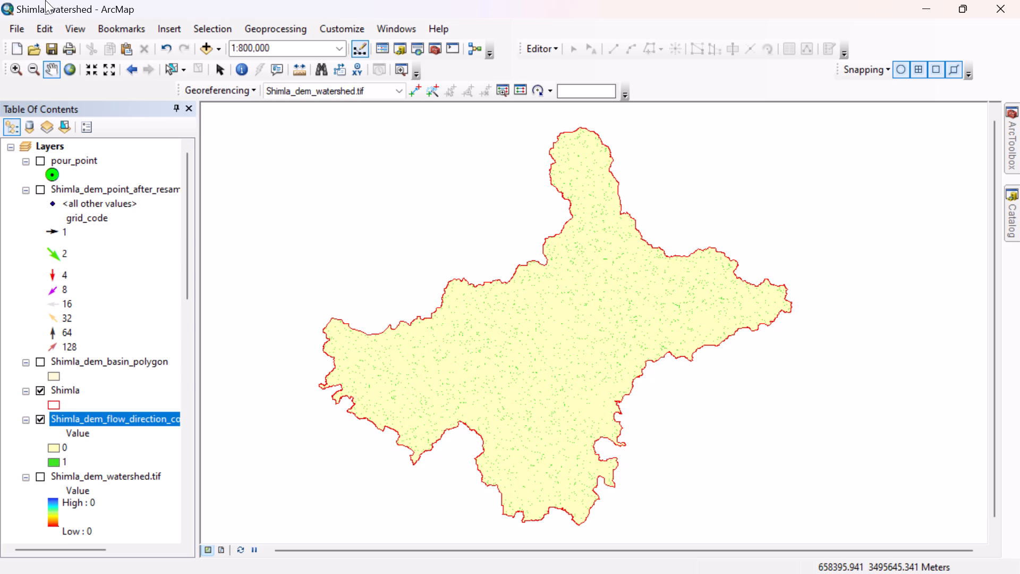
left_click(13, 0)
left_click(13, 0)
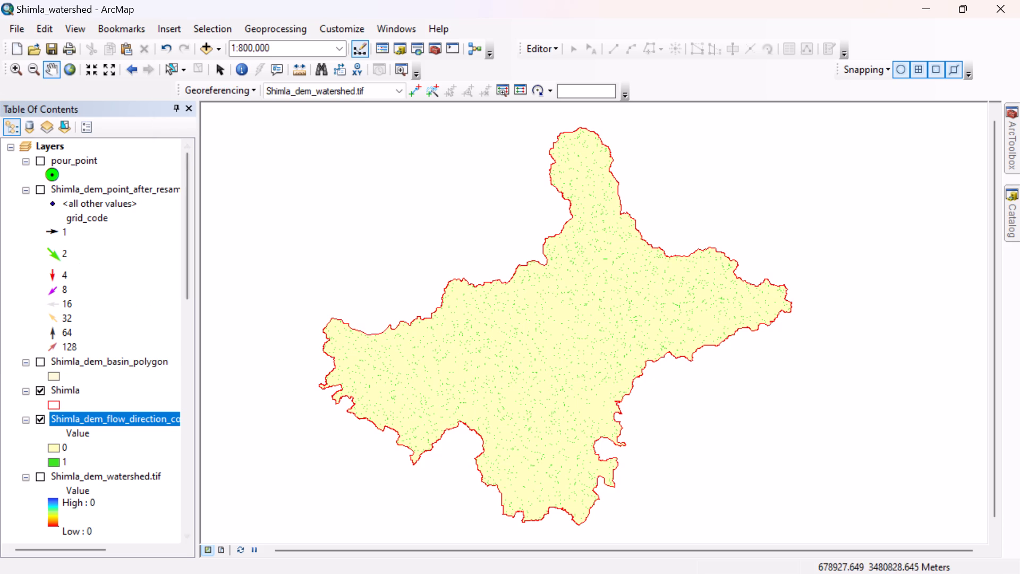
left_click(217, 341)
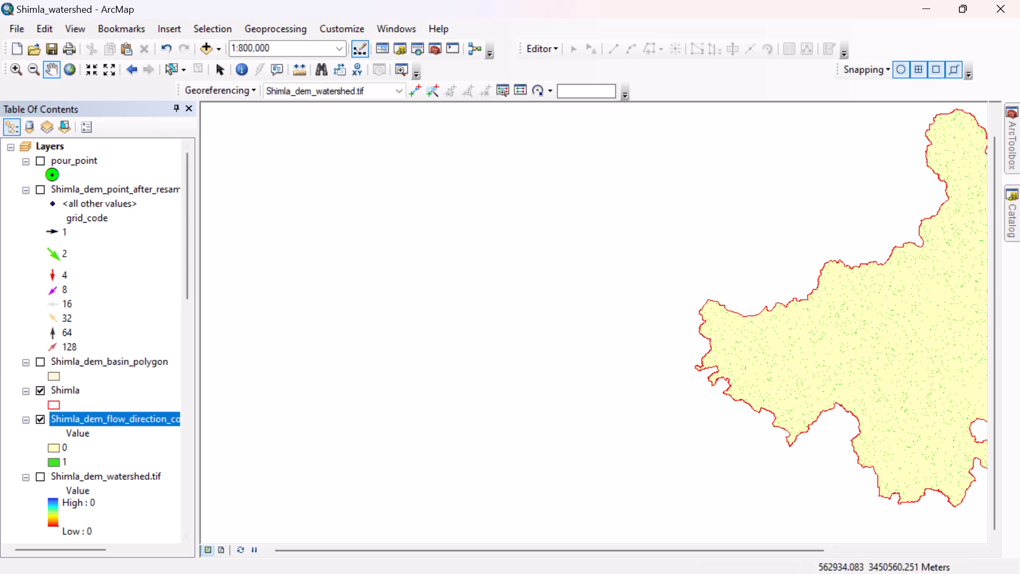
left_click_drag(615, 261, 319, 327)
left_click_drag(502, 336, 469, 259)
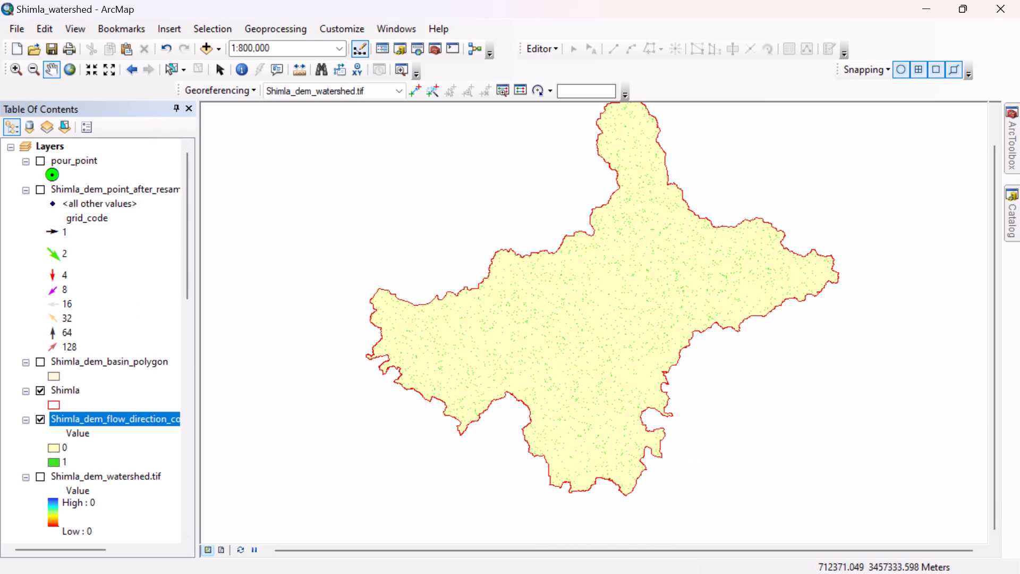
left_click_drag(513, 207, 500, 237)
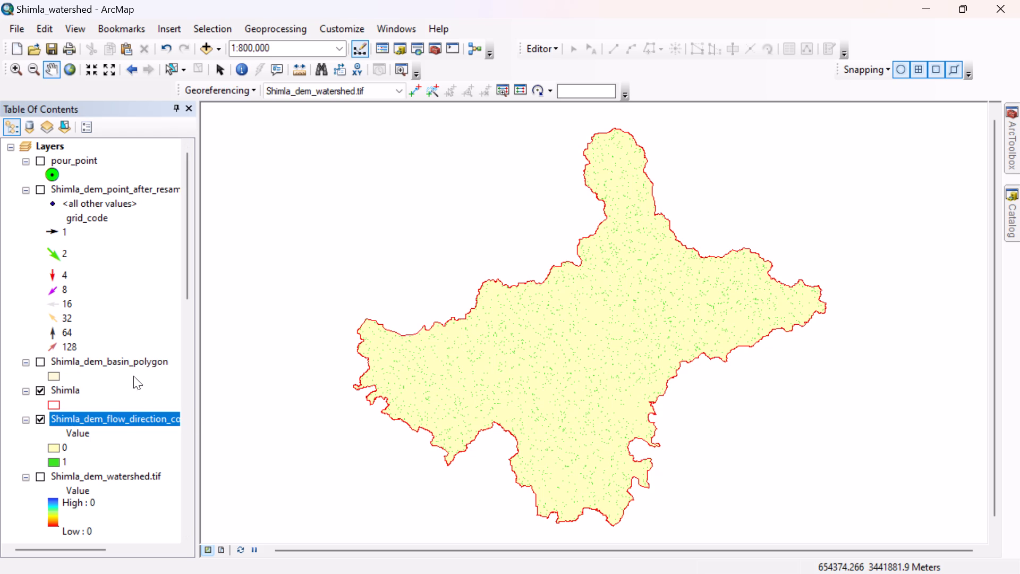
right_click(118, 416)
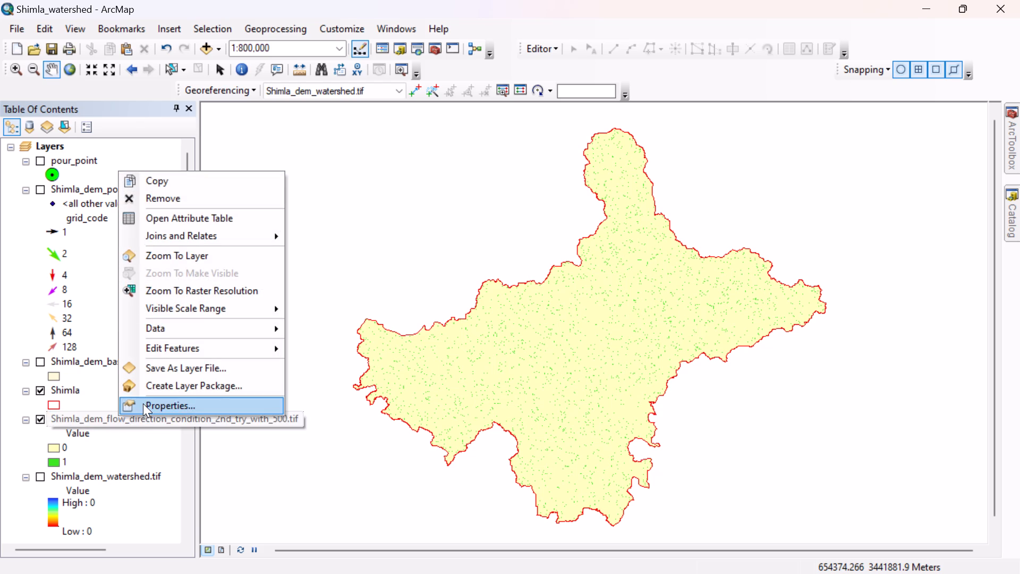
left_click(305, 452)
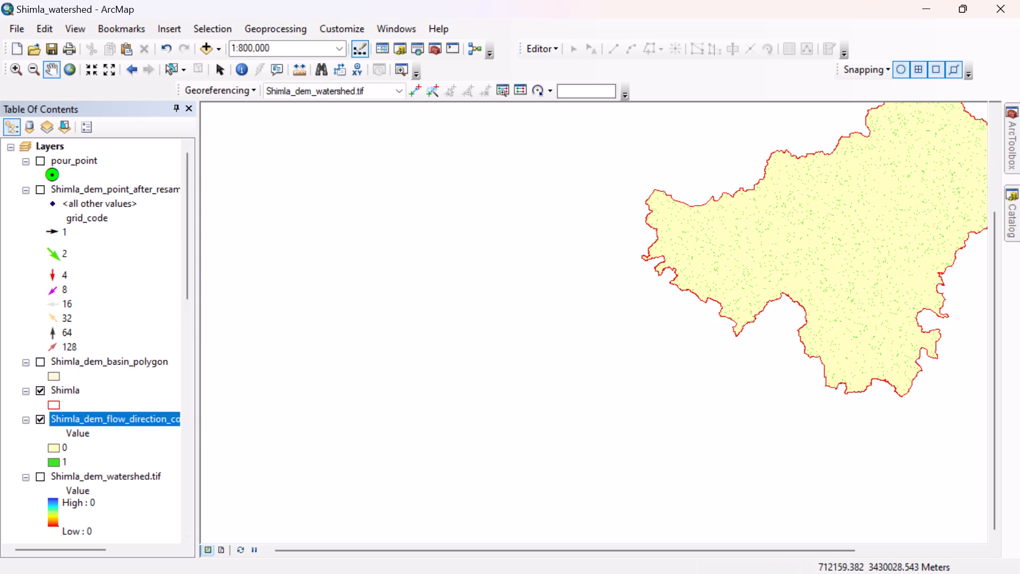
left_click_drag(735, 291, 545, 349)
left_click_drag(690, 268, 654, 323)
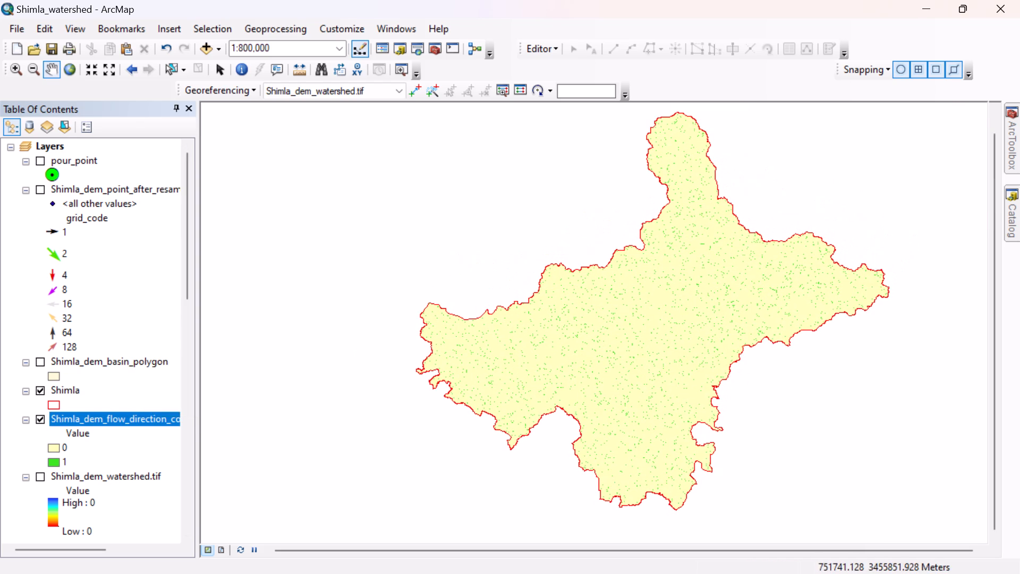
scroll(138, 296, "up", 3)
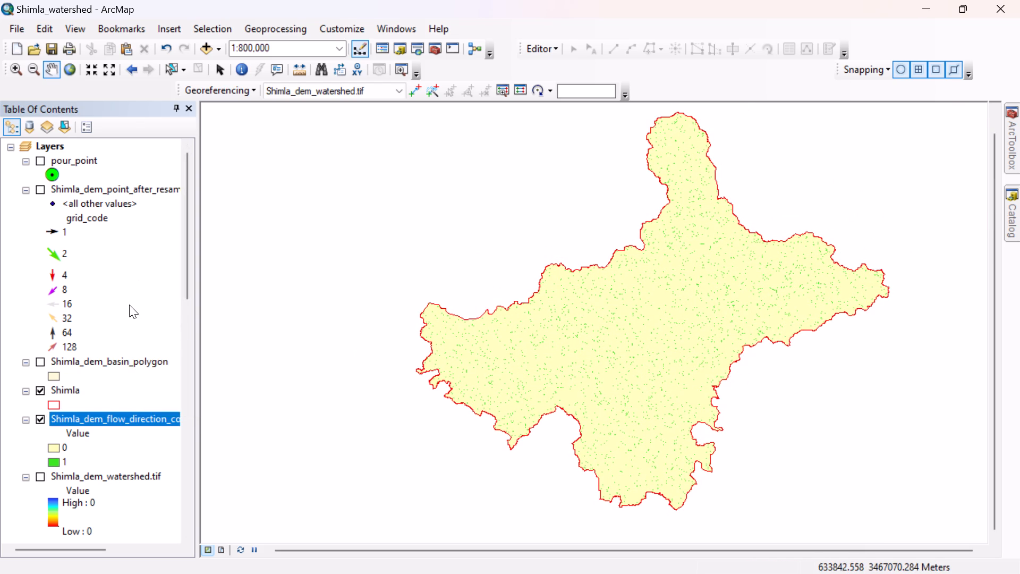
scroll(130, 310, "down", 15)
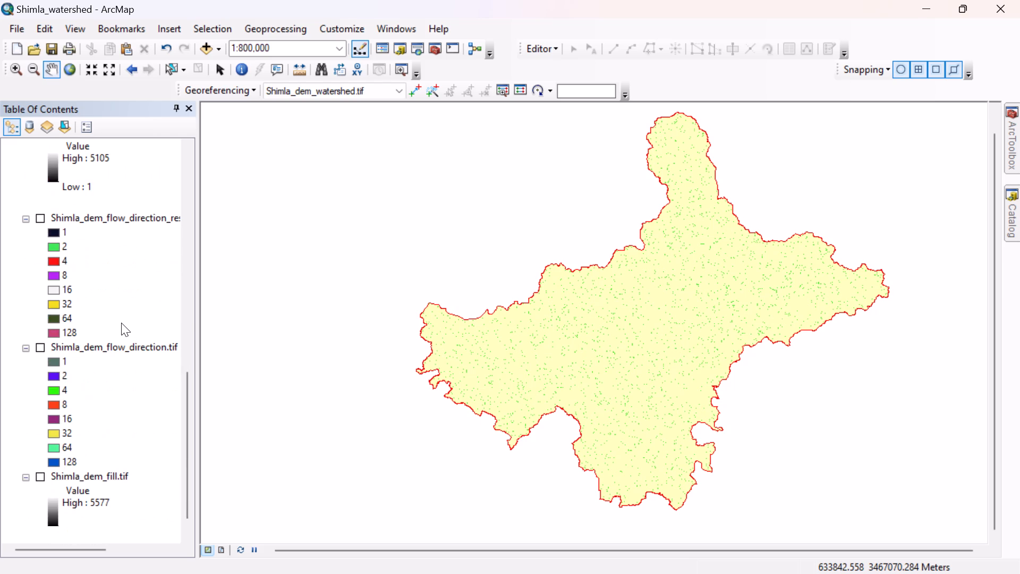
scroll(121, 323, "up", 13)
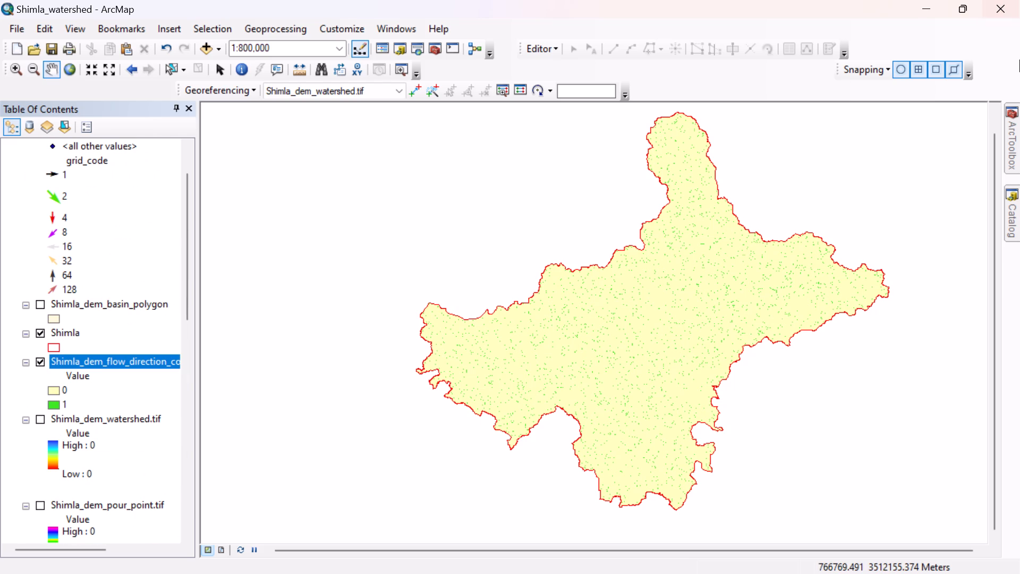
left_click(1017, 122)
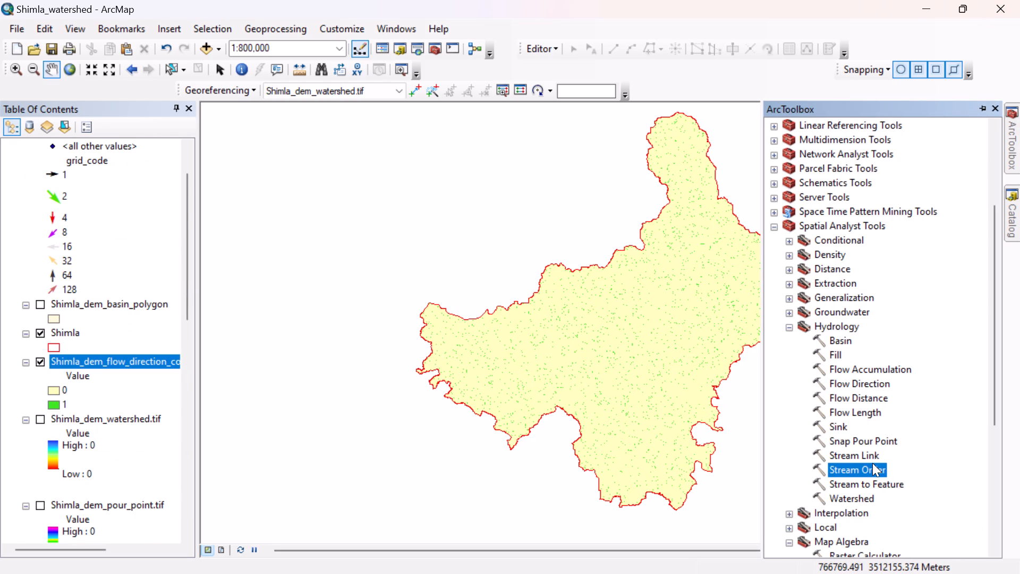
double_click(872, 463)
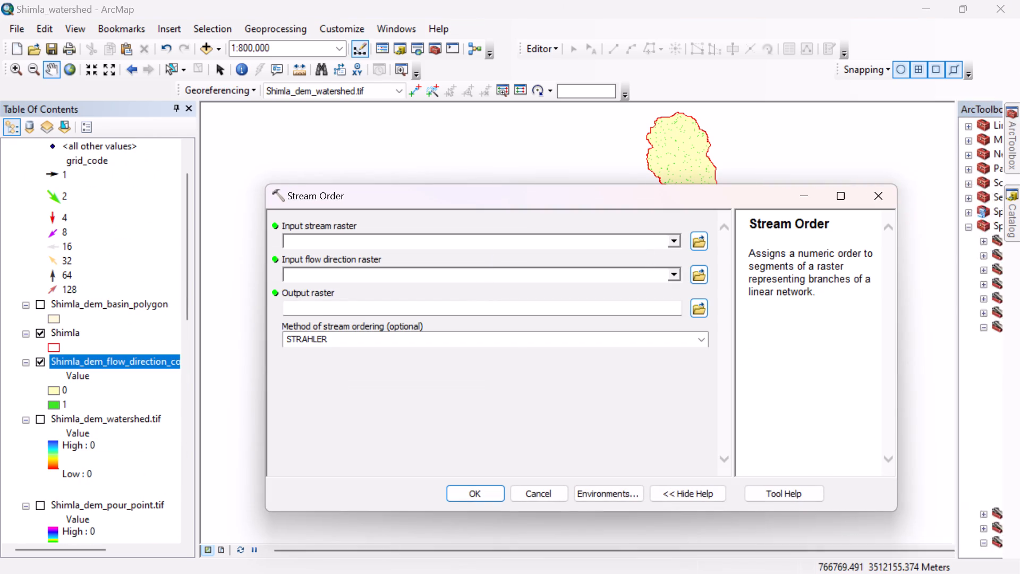
Set Stream Order's input stream raster to Shimla_dem_flow_direction_condition_2nd_try_with_500.tif and its input flow direction raster to Shimla_dem_flow_direction.tif.
left_click(674, 235)
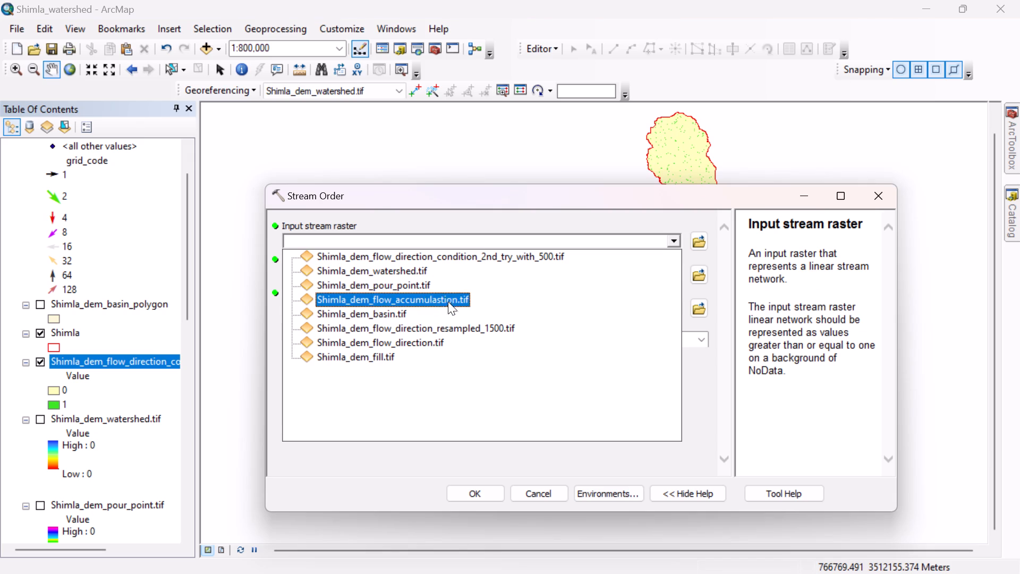
left_click(438, 341)
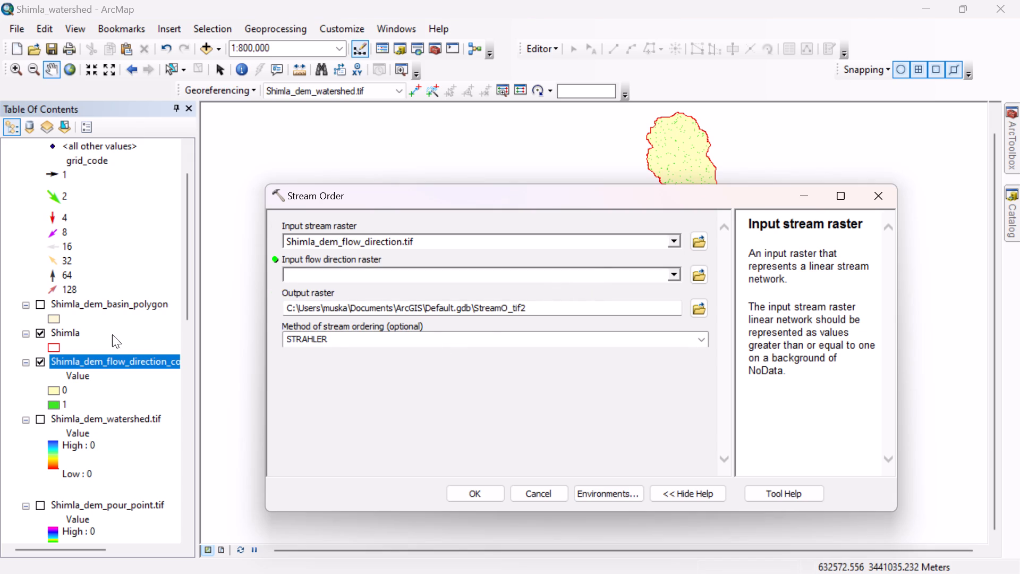
left_click(672, 243)
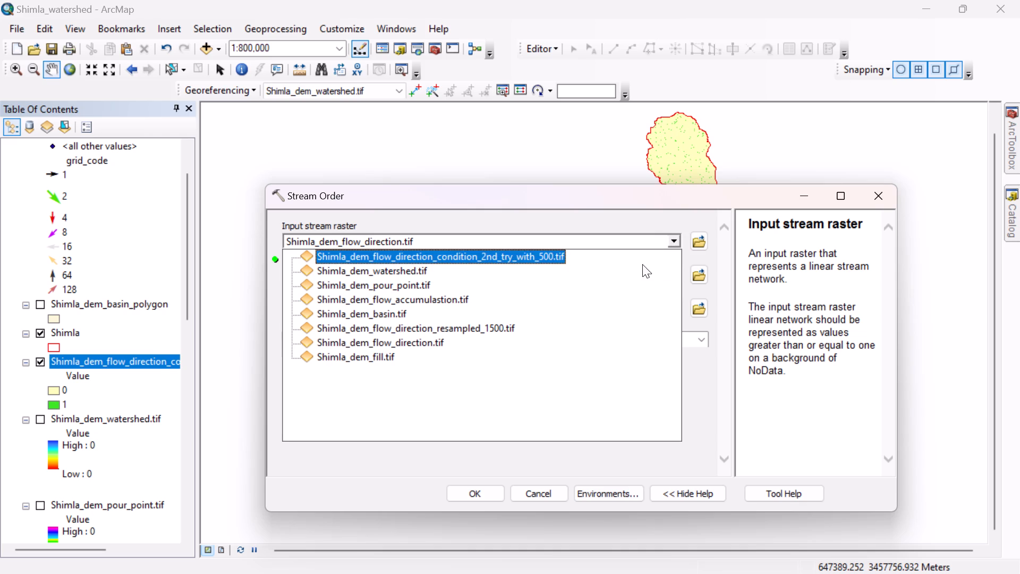
left_click(492, 256)
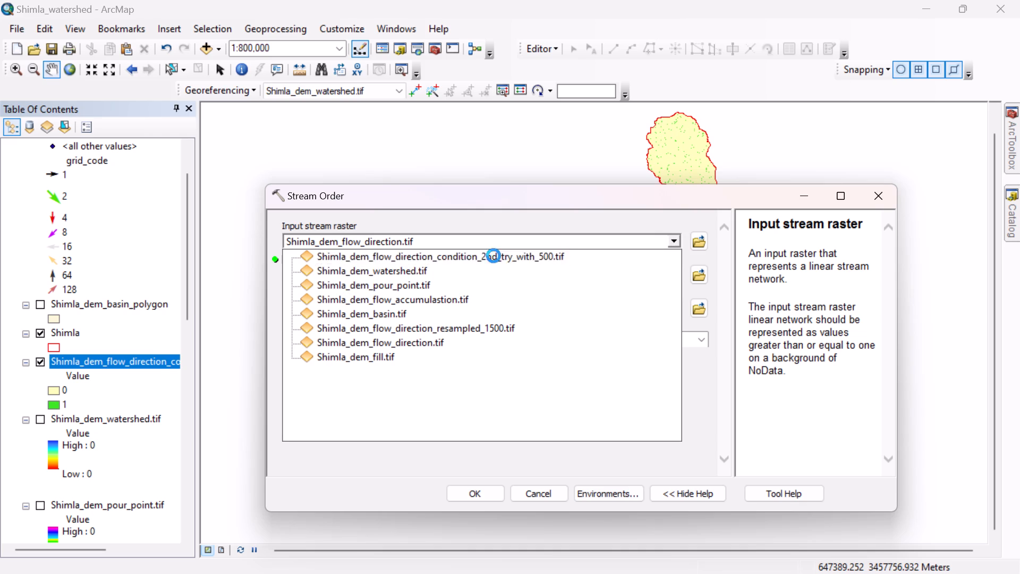
left_click(674, 275)
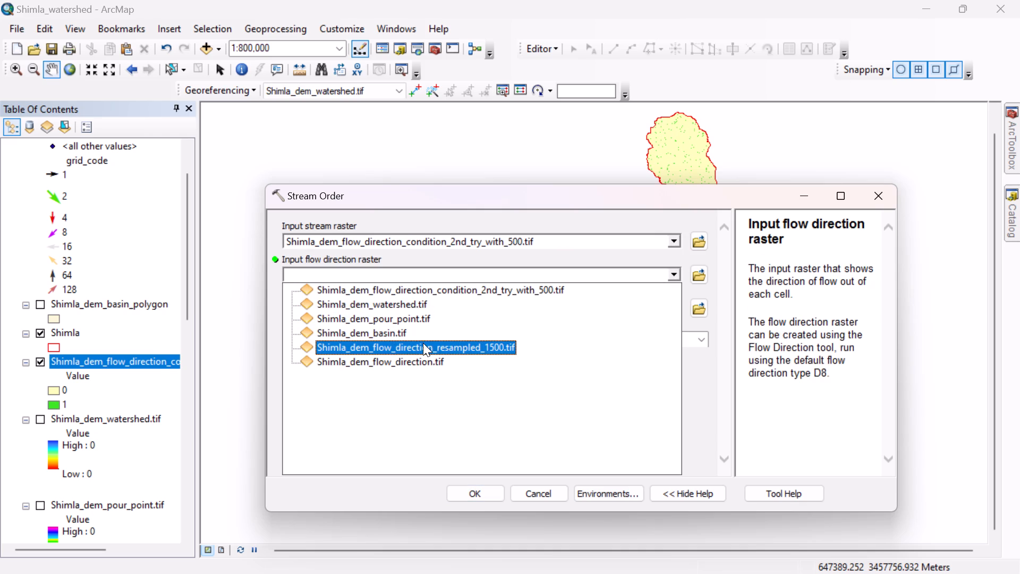
left_click(432, 359)
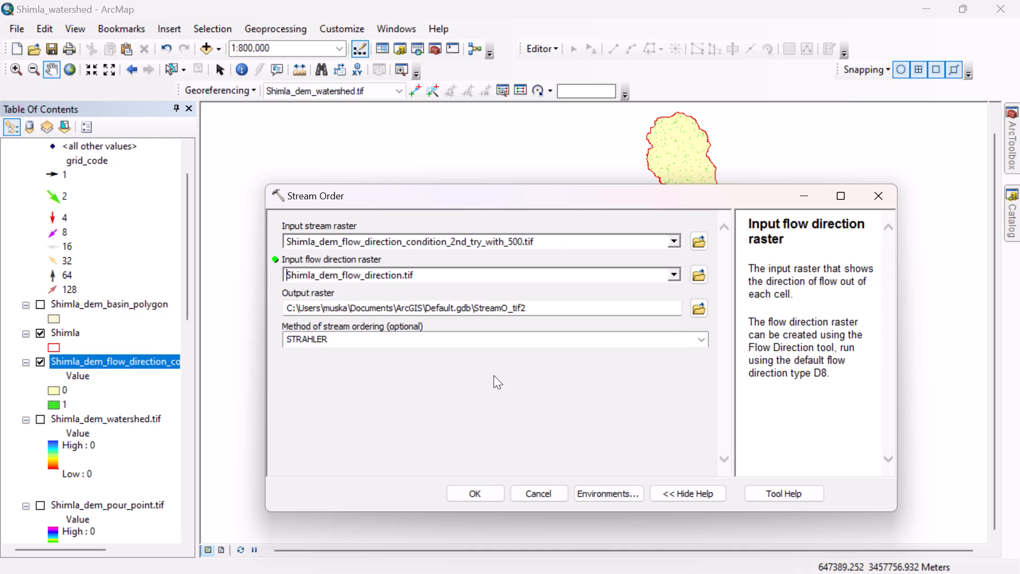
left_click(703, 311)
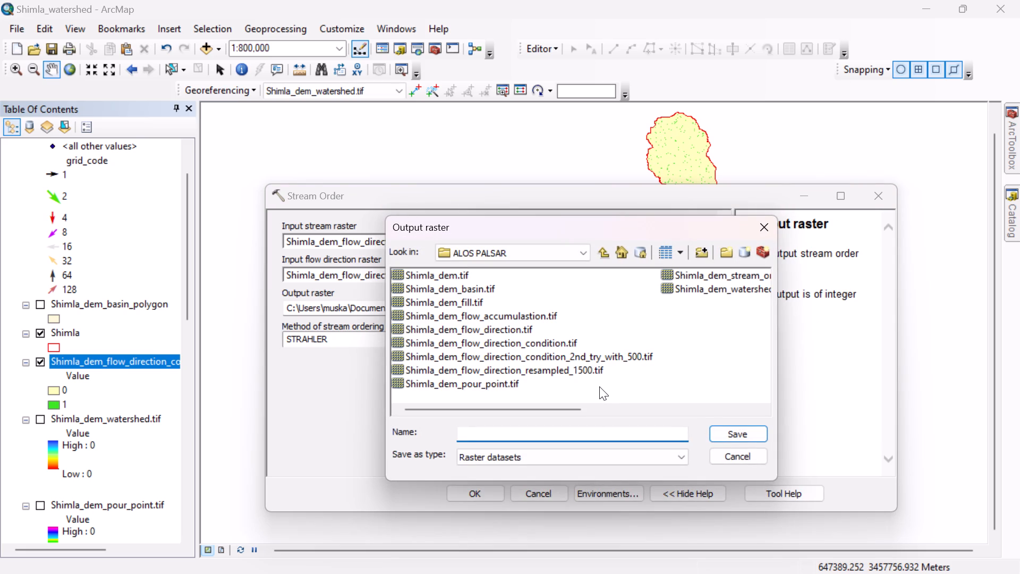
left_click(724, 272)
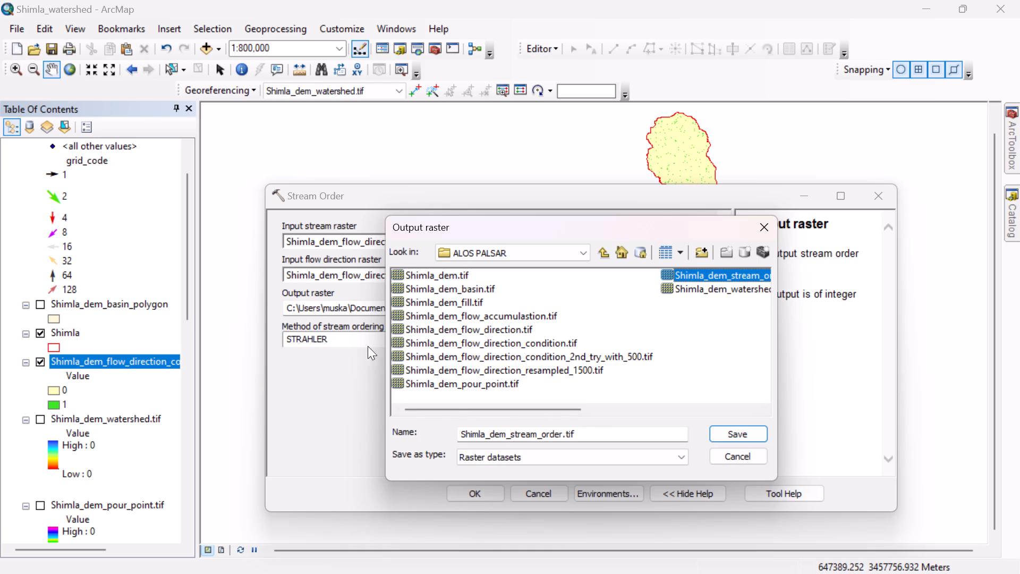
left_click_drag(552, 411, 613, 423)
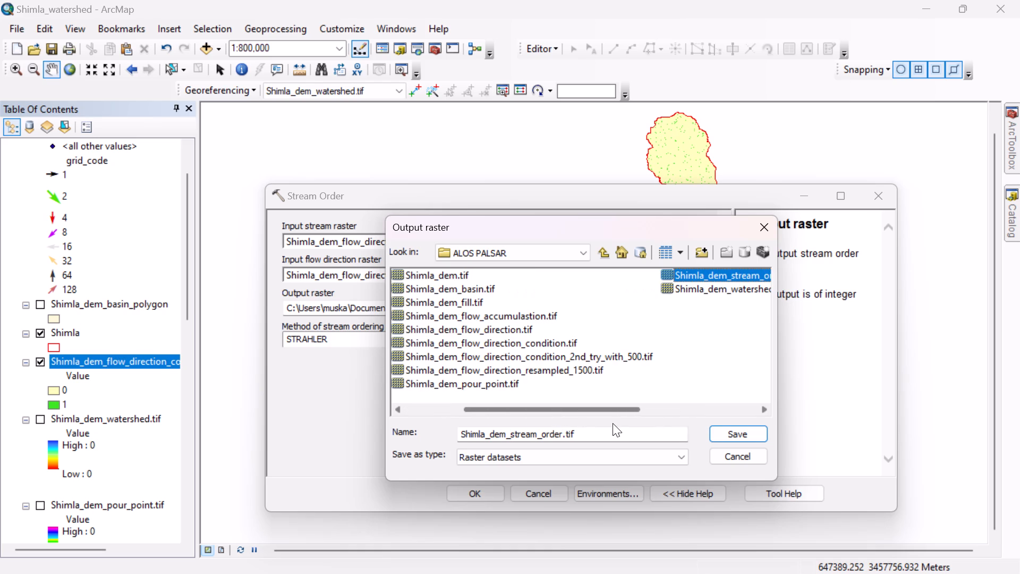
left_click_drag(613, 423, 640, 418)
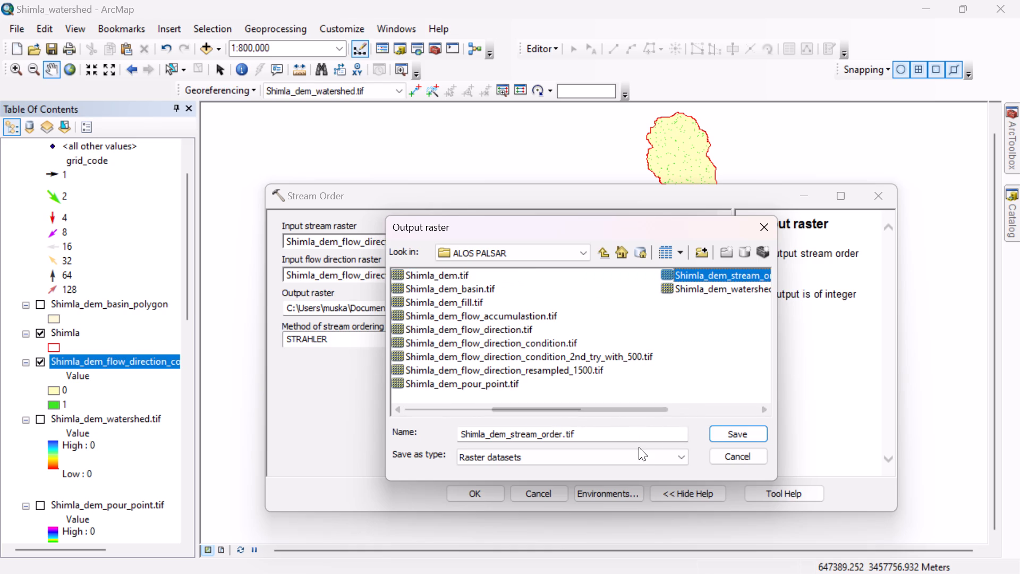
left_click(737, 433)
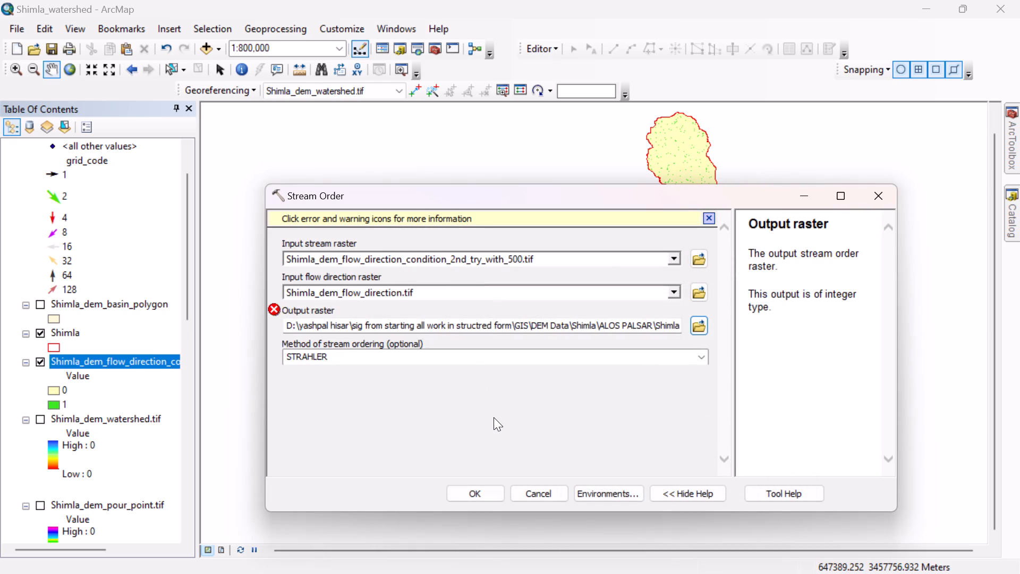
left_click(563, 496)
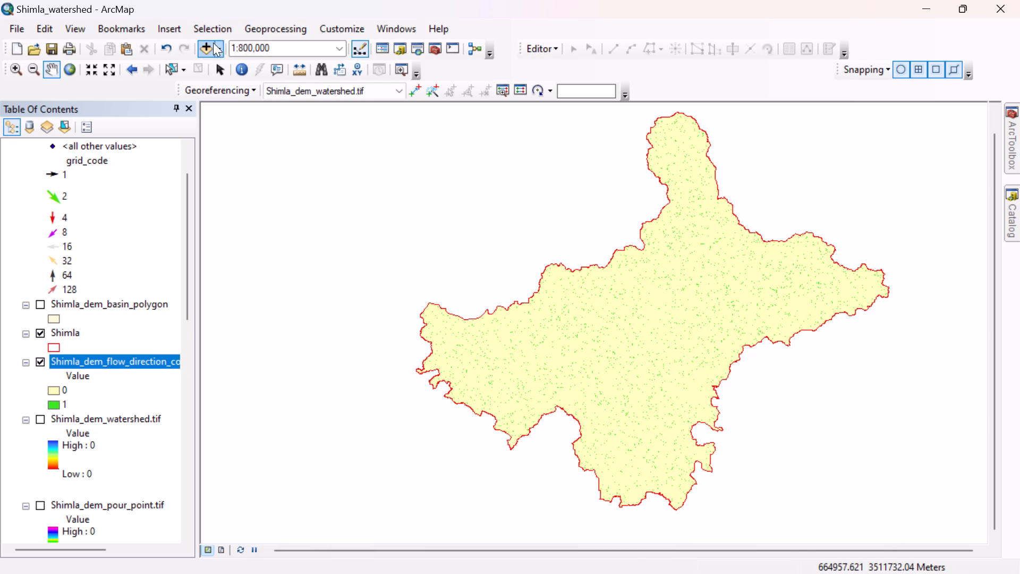
Turn off the Shimla boundary layer and the 500-threshold flow direction condition raster in the map.
left_click(42, 333)
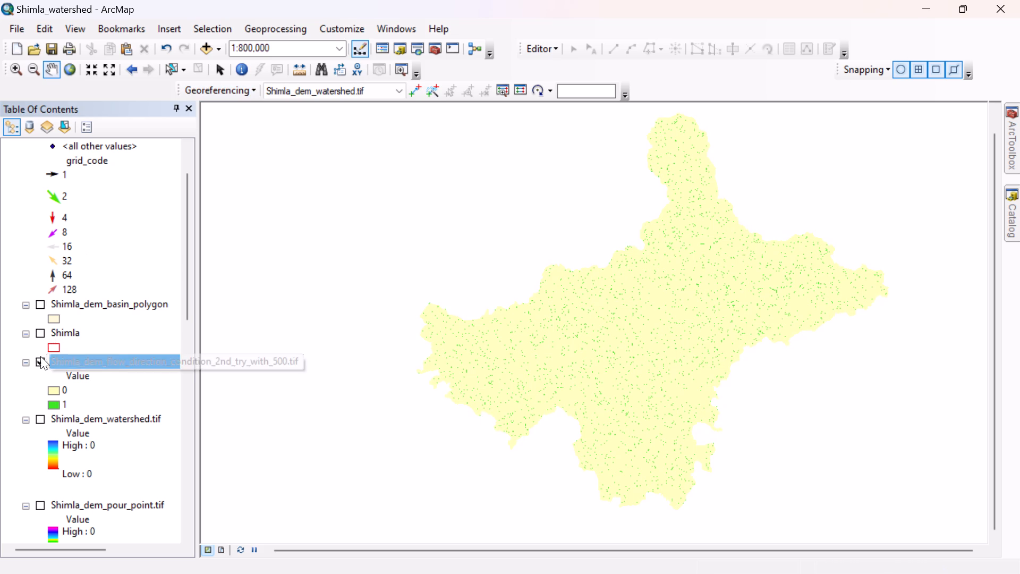
left_click(39, 362)
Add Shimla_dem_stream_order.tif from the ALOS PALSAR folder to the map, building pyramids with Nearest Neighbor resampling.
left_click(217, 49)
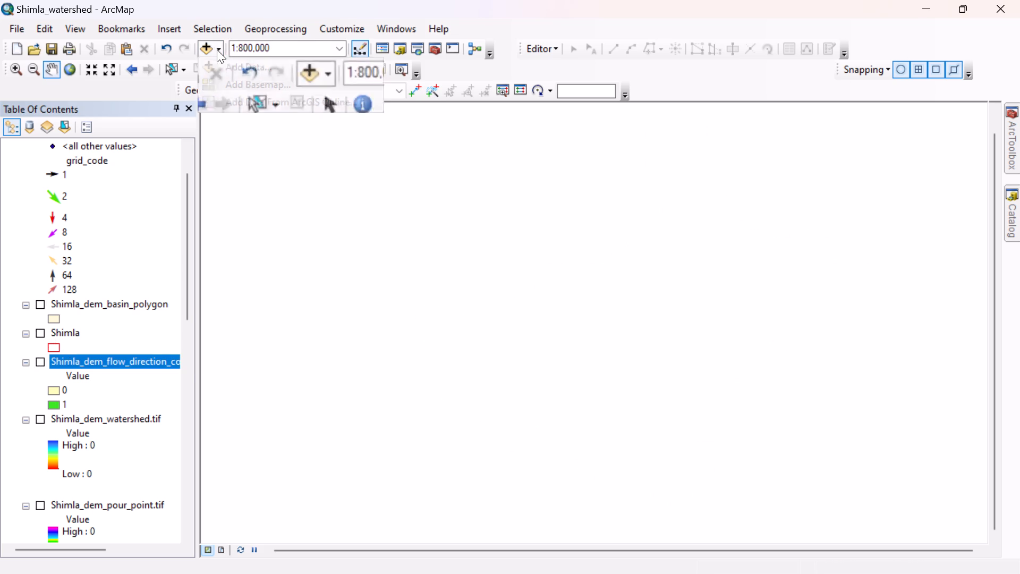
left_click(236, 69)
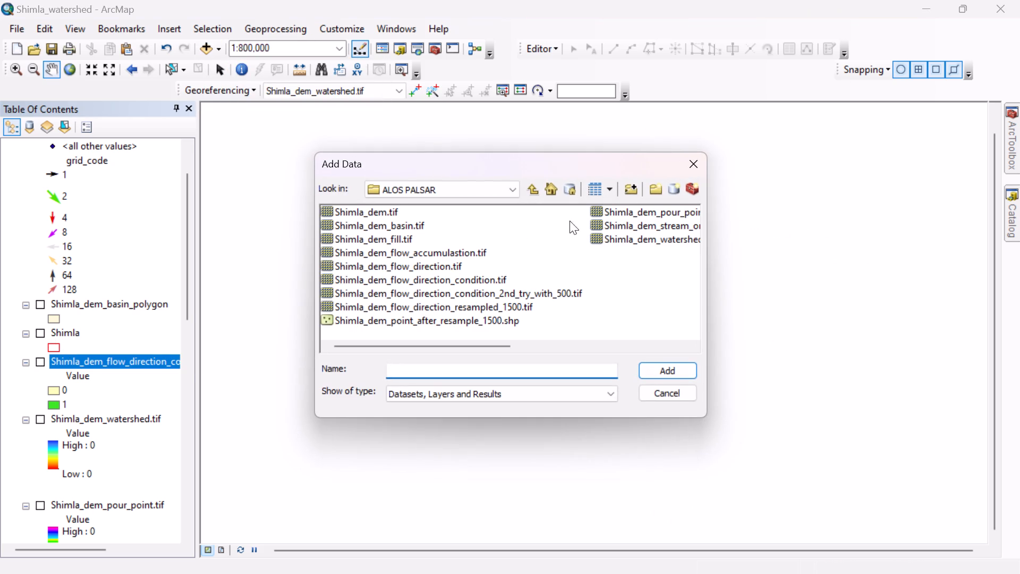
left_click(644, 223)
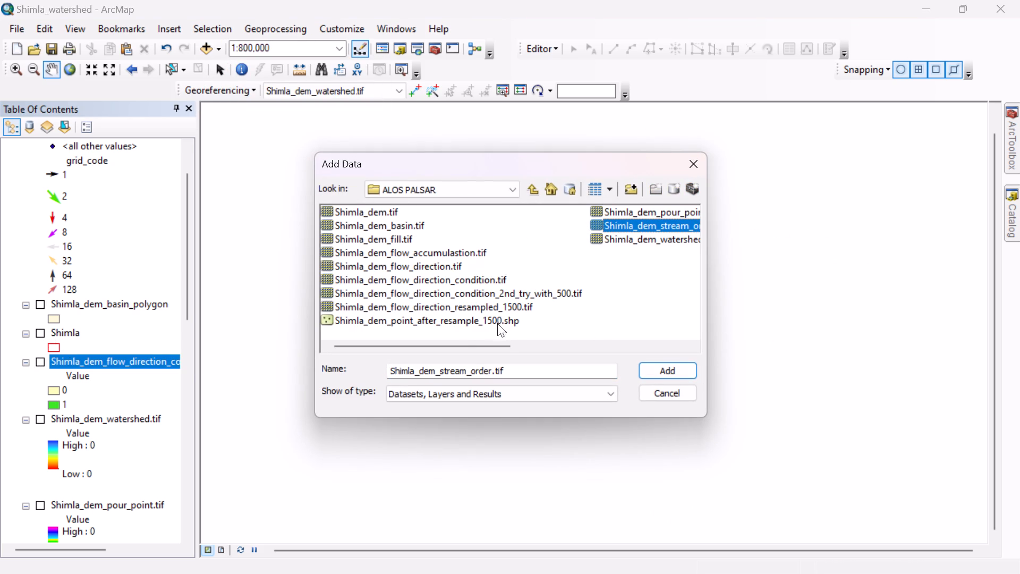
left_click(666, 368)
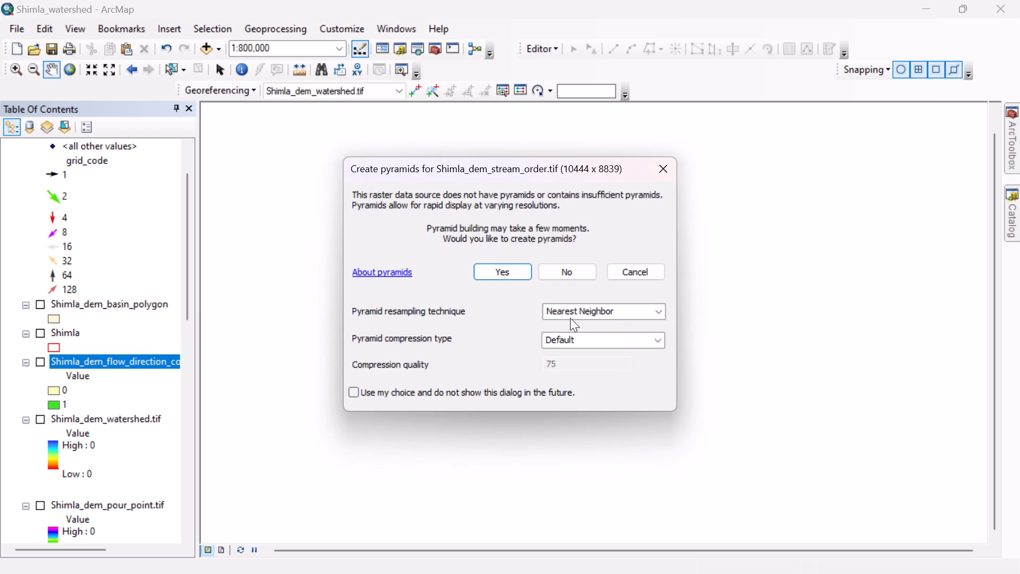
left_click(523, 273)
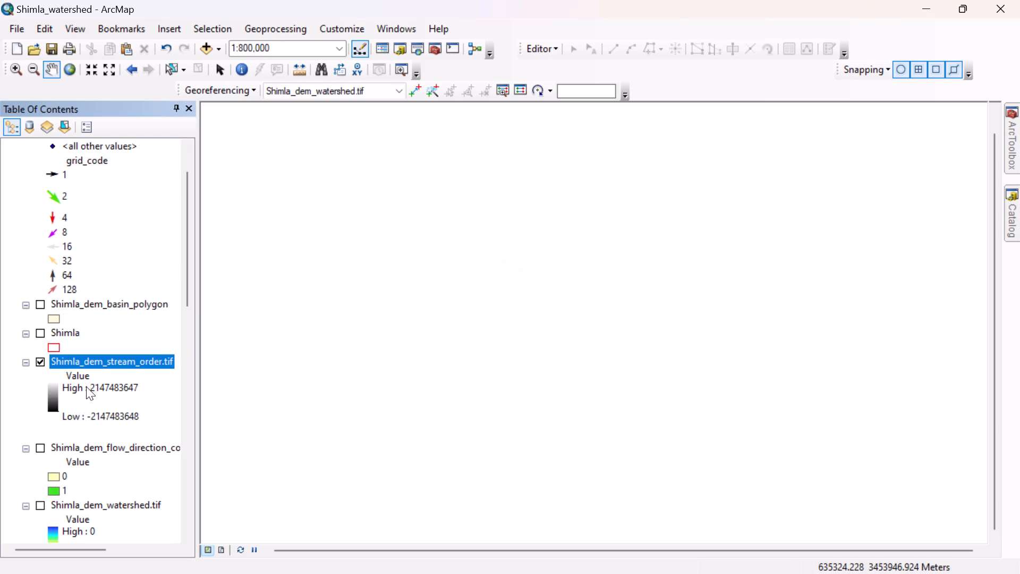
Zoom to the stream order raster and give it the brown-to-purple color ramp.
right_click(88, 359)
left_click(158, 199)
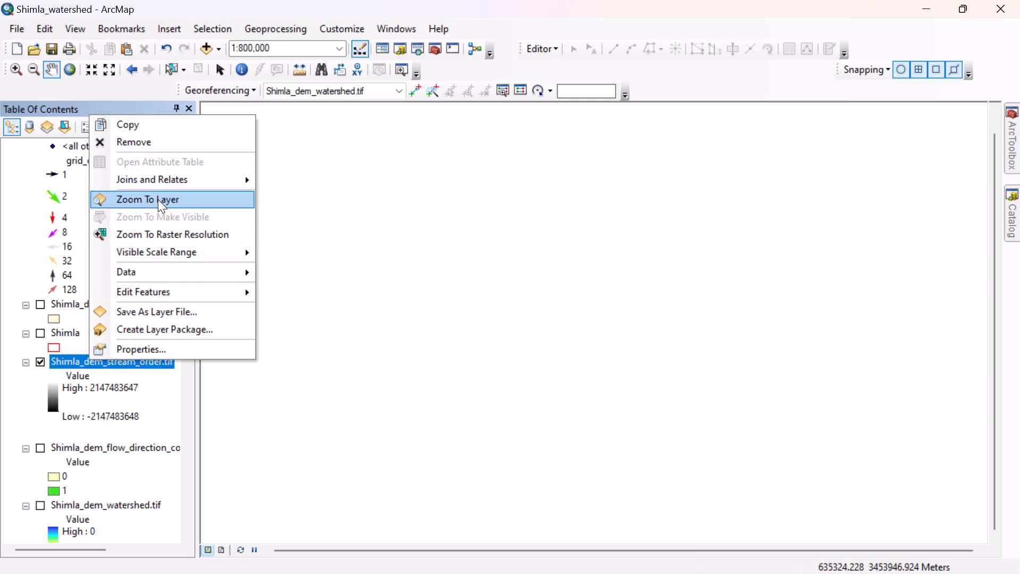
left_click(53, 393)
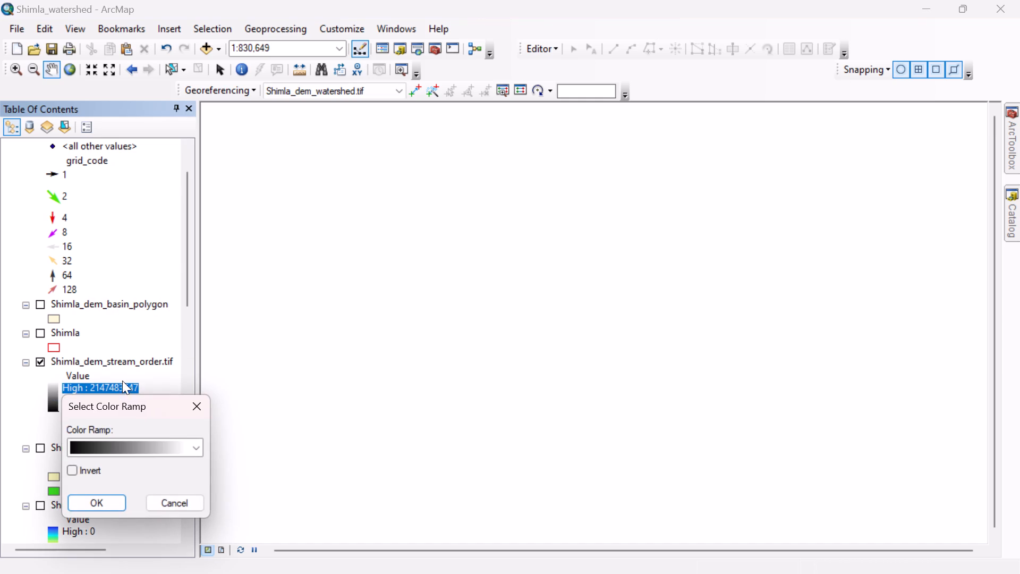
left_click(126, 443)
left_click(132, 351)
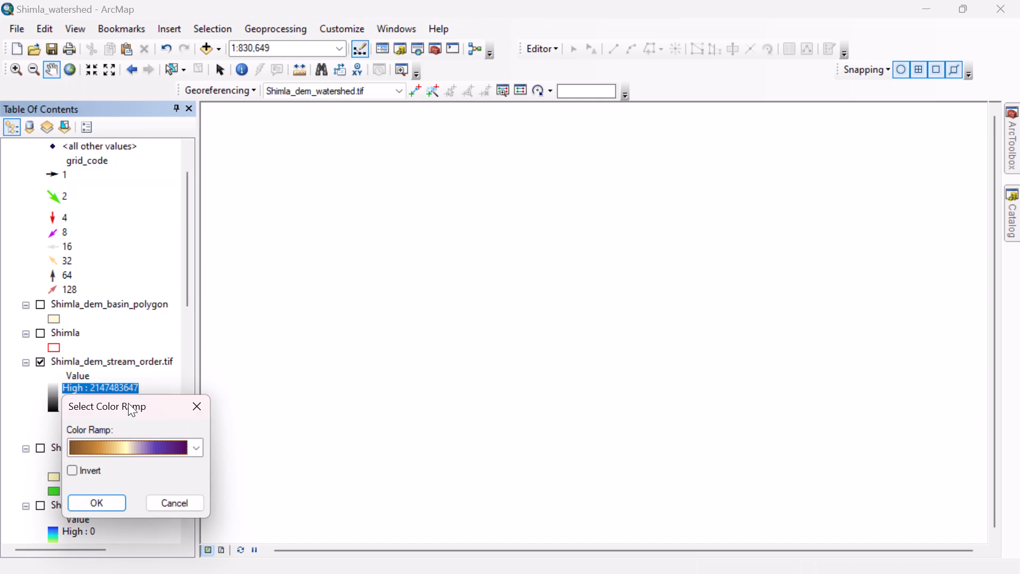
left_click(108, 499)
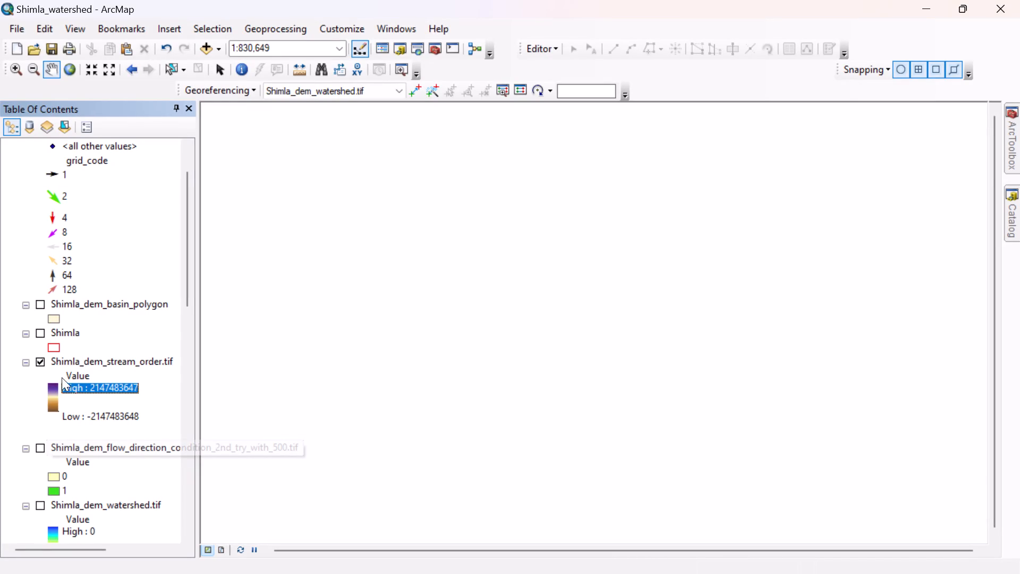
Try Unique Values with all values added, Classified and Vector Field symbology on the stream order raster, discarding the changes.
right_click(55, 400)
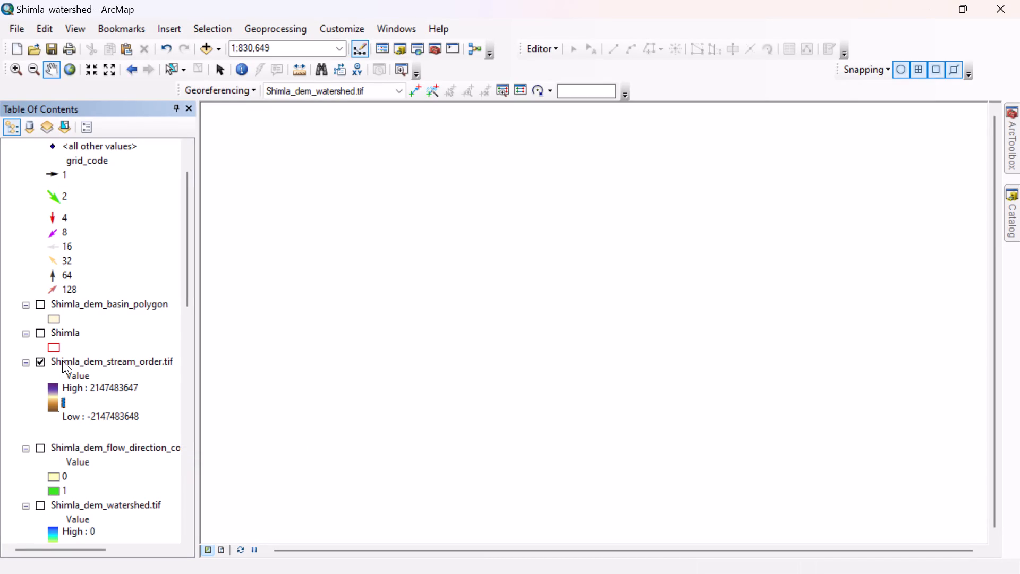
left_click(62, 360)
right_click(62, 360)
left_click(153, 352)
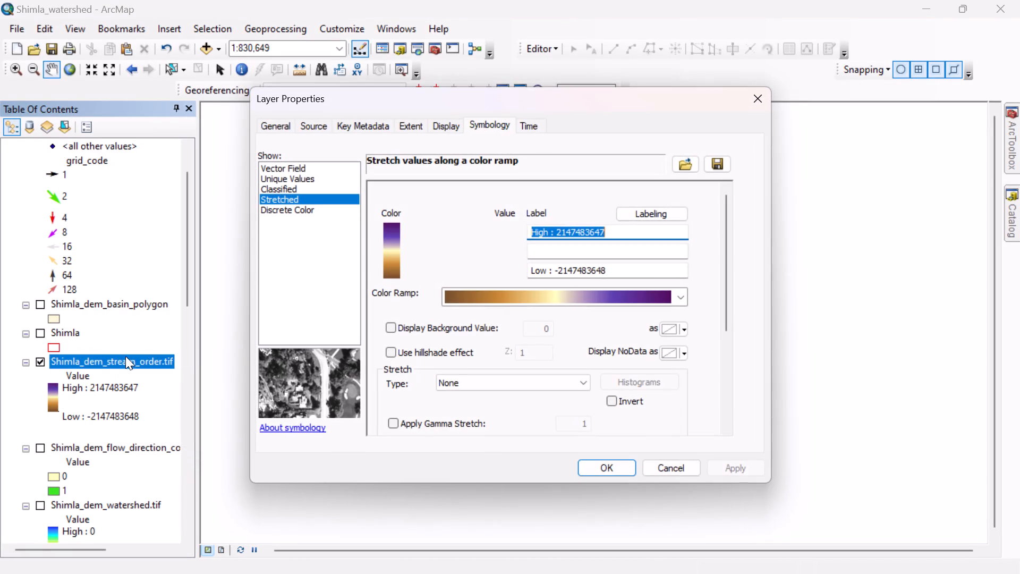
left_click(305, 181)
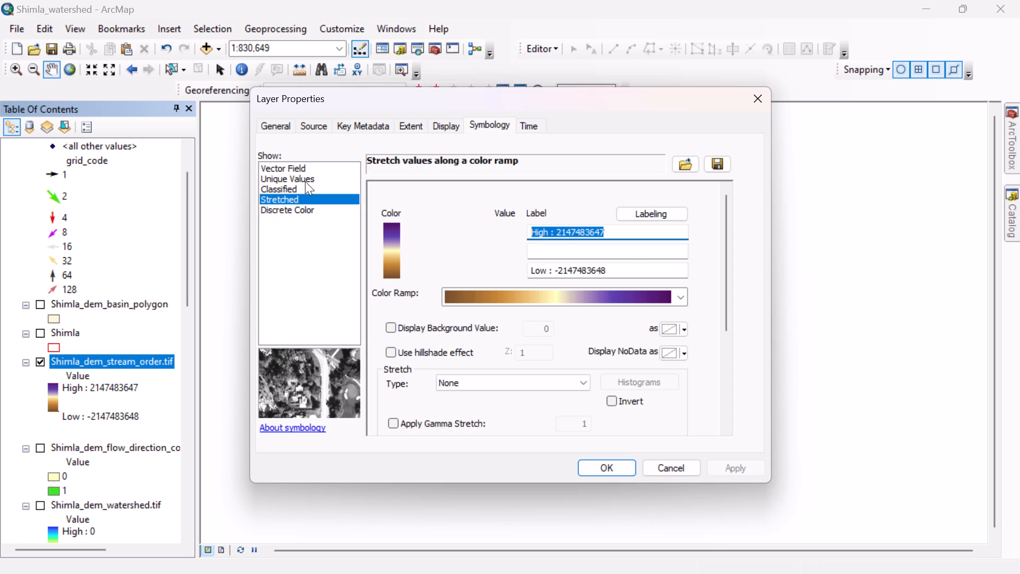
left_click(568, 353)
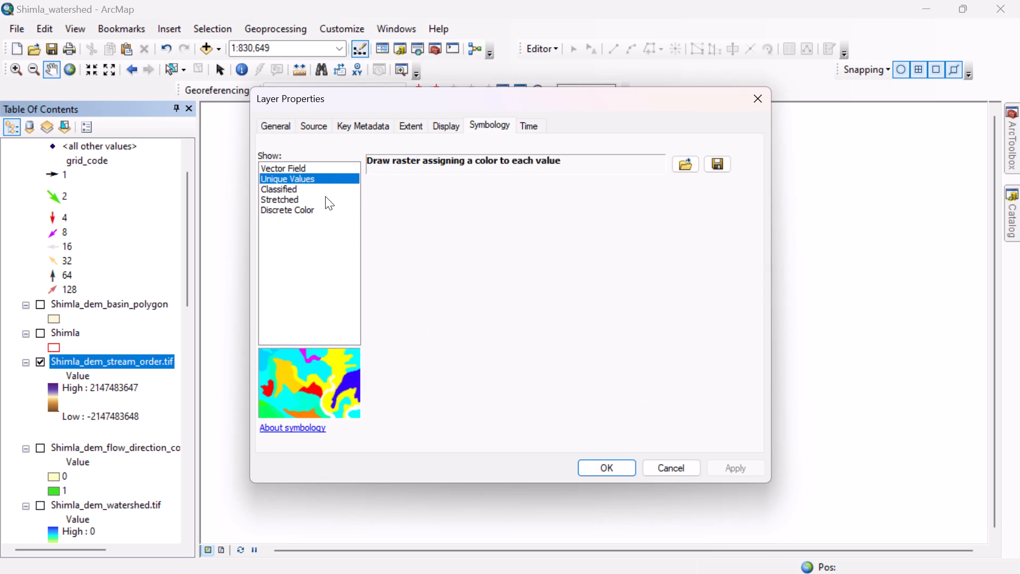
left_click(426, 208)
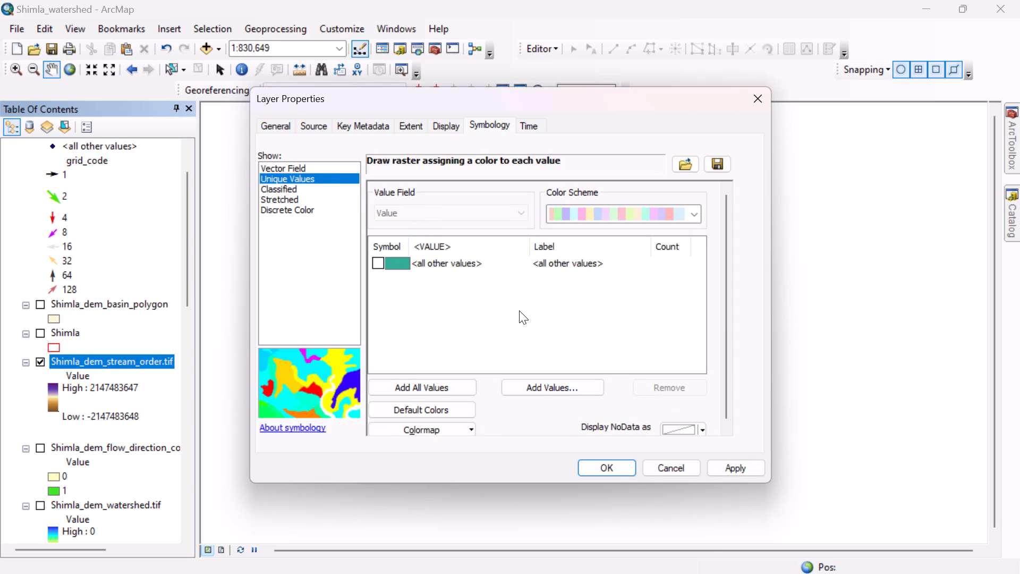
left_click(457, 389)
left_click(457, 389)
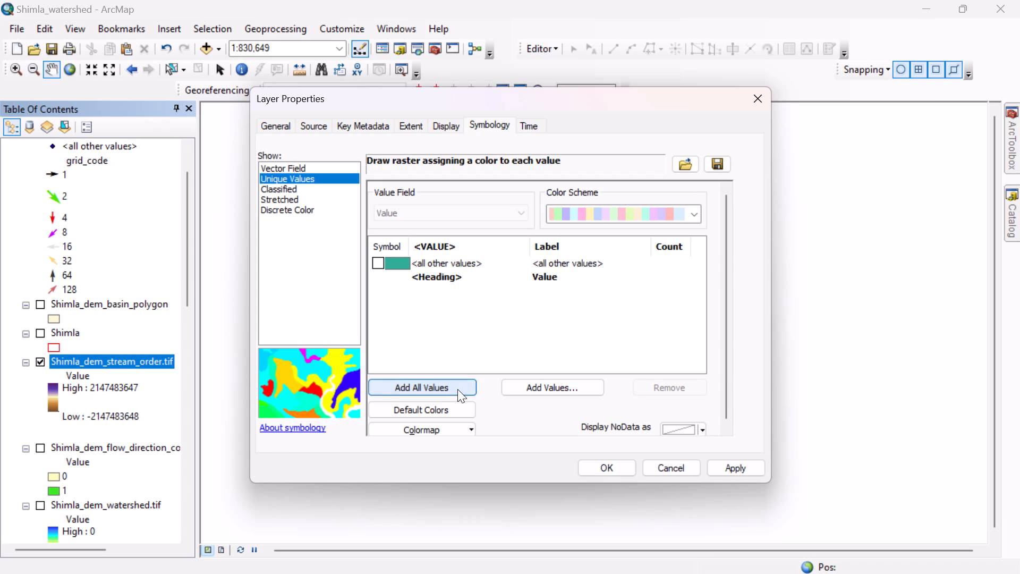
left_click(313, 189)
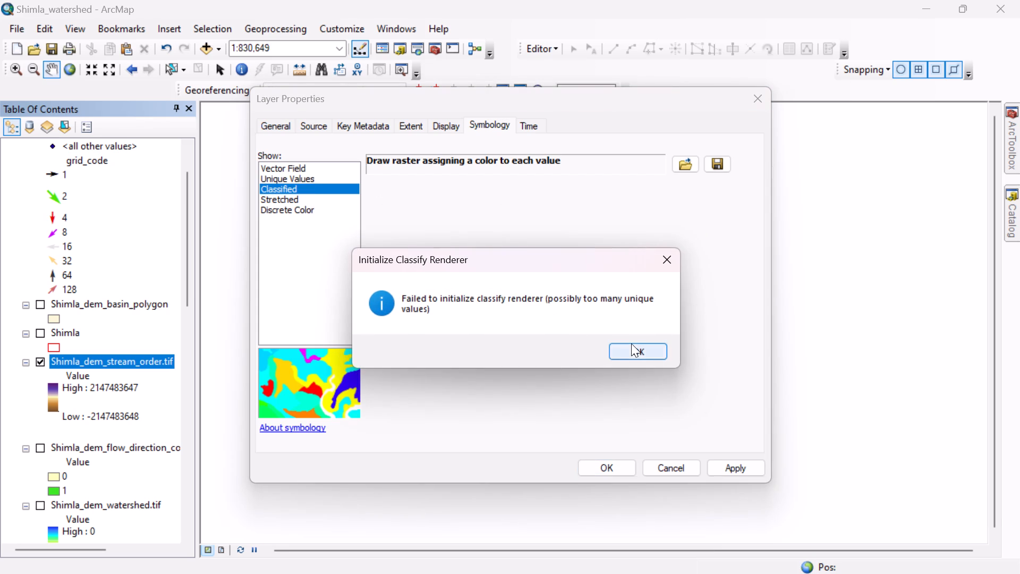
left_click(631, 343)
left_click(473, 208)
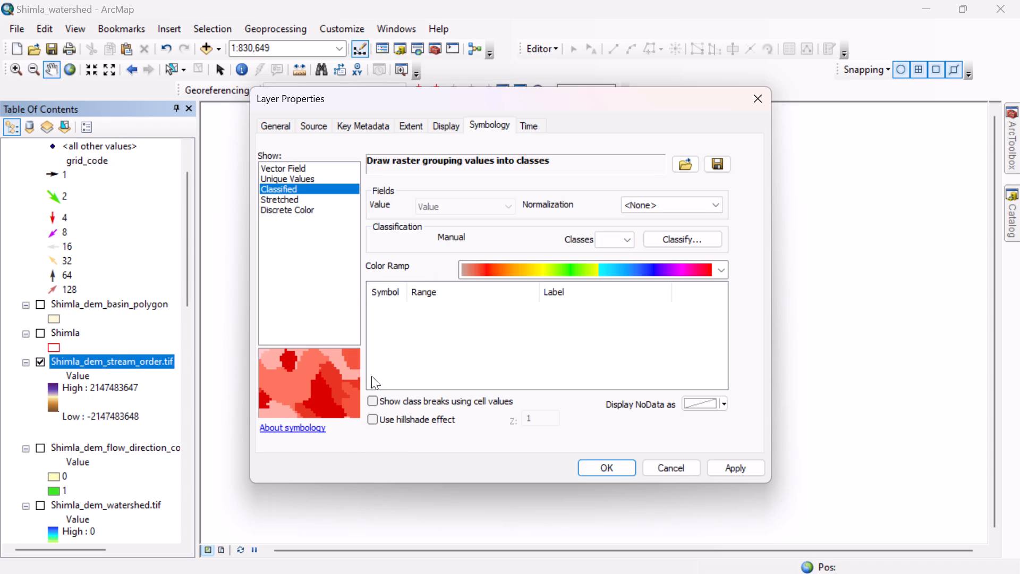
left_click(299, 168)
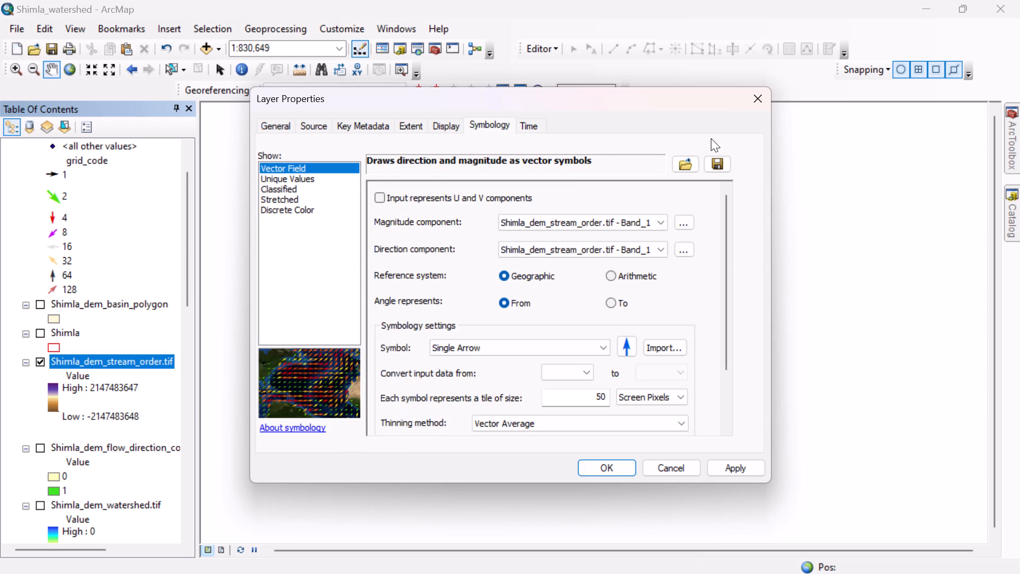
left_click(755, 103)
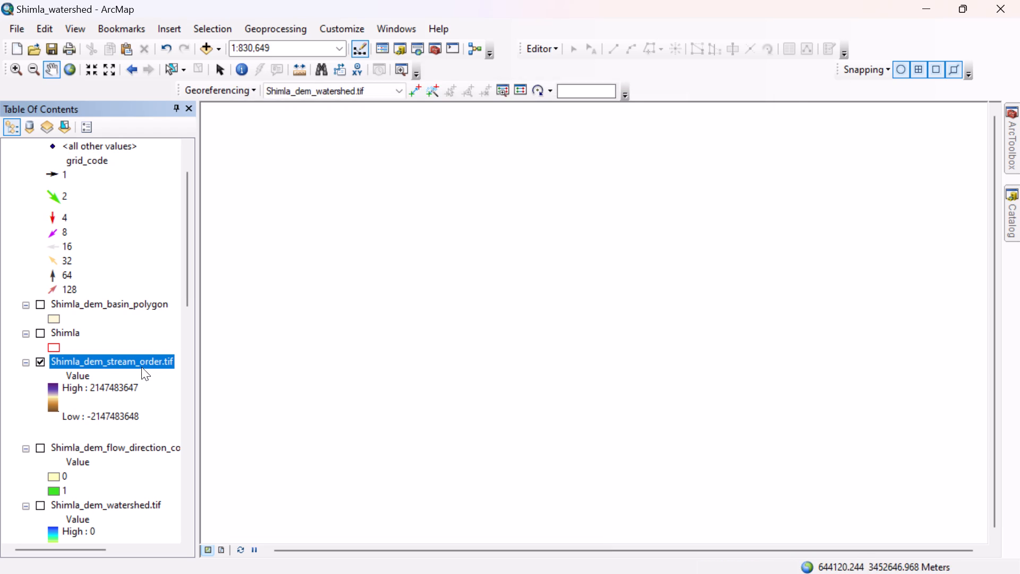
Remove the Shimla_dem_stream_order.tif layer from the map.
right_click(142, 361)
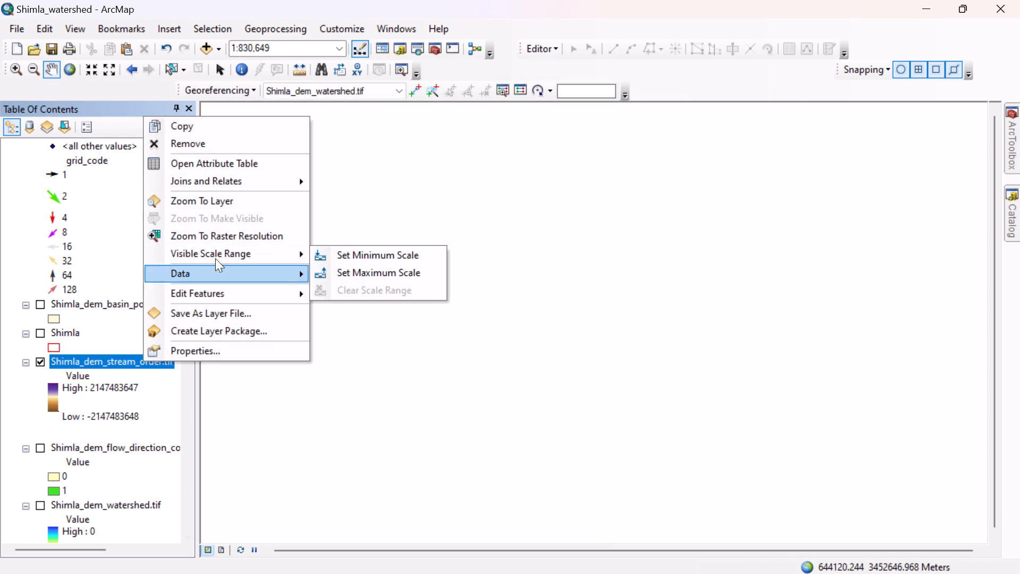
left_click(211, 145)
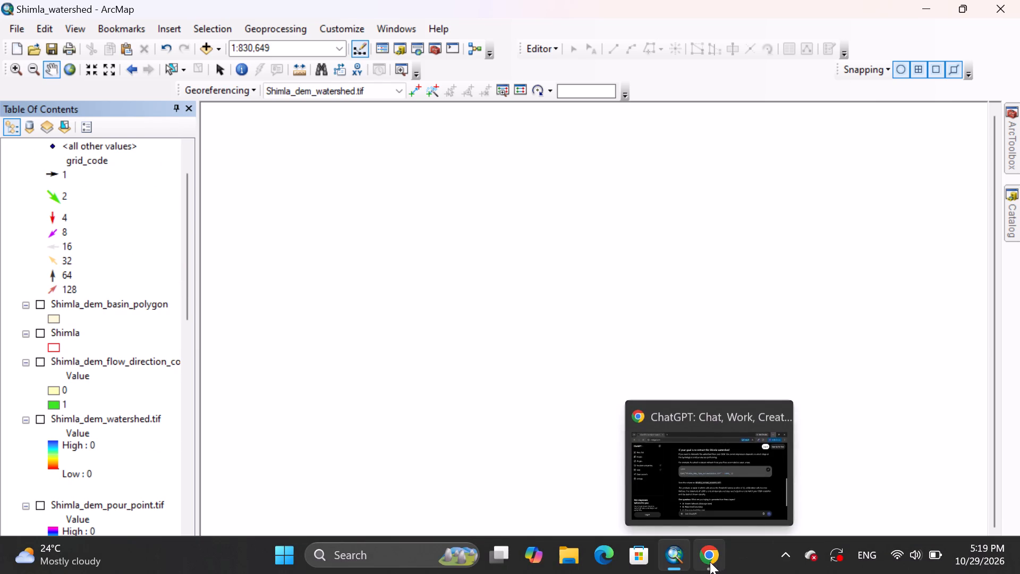
In File Explorer, permanently delete the five Shimla_dem_stream_order files from the GIS\DEM Data\Shimla\ALOS PALSAR folder.
left_click(564, 557)
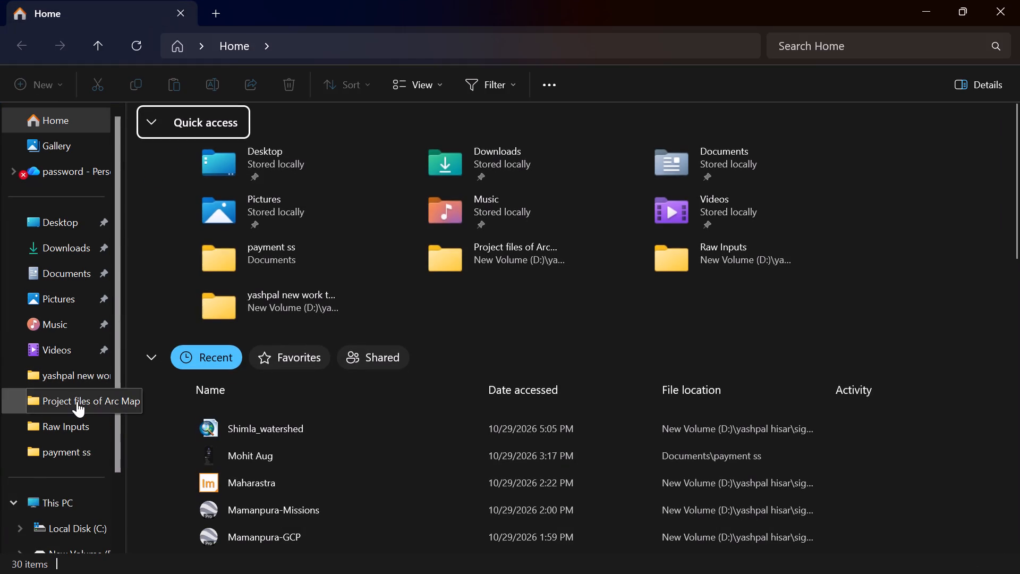
left_click(77, 403)
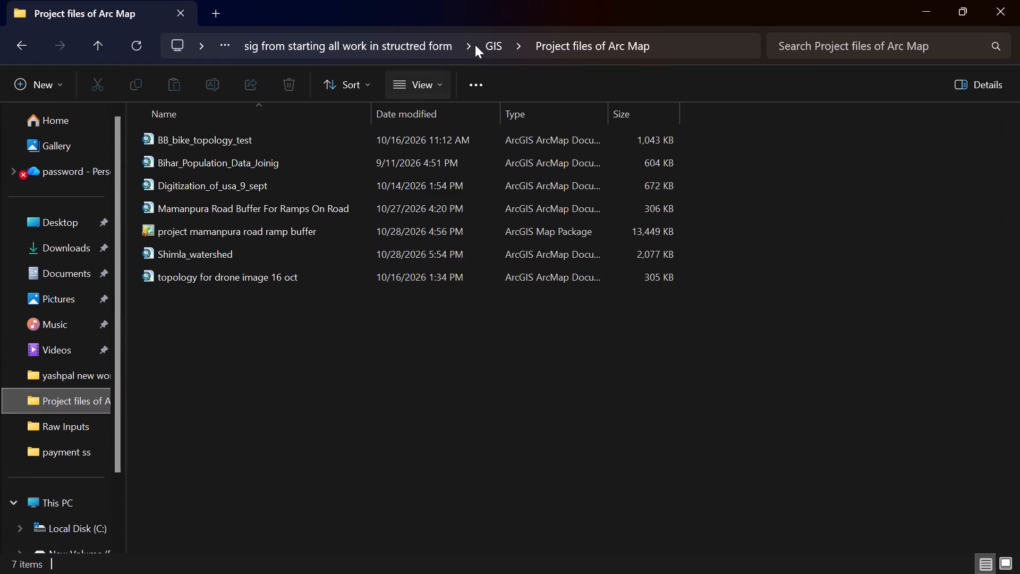
left_click(492, 40)
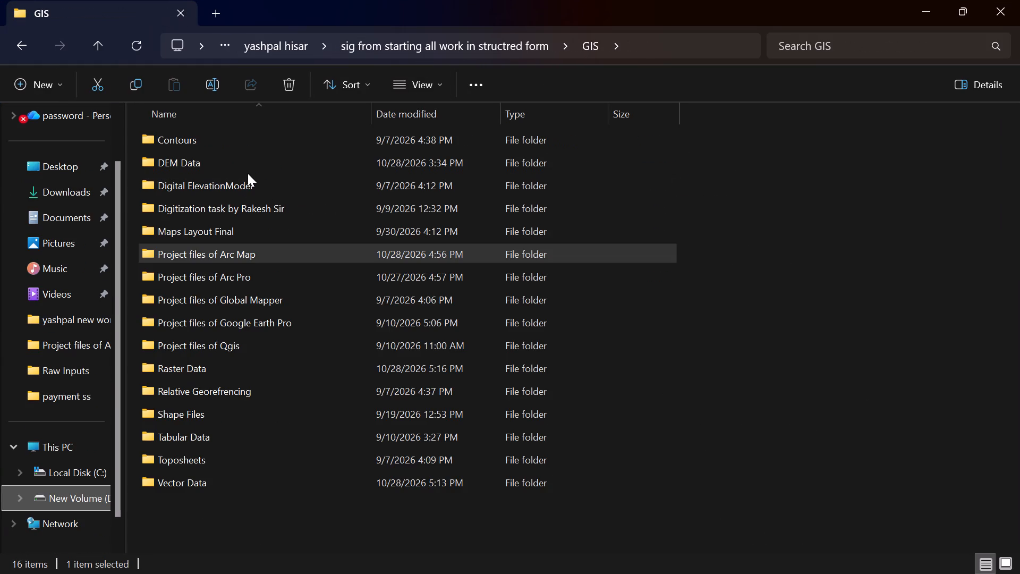
double_click(254, 171)
double_click(260, 142)
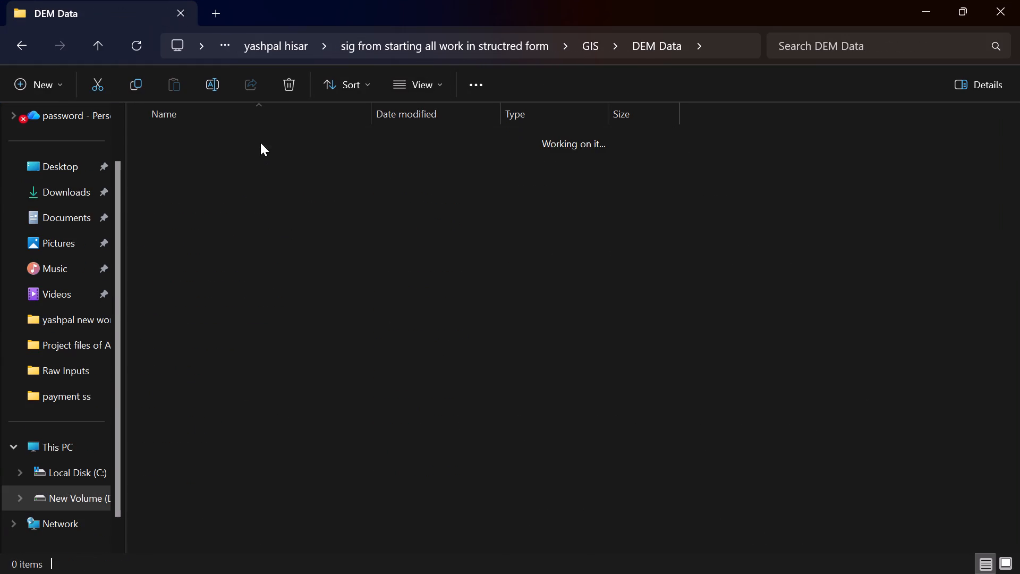
double_click(272, 141)
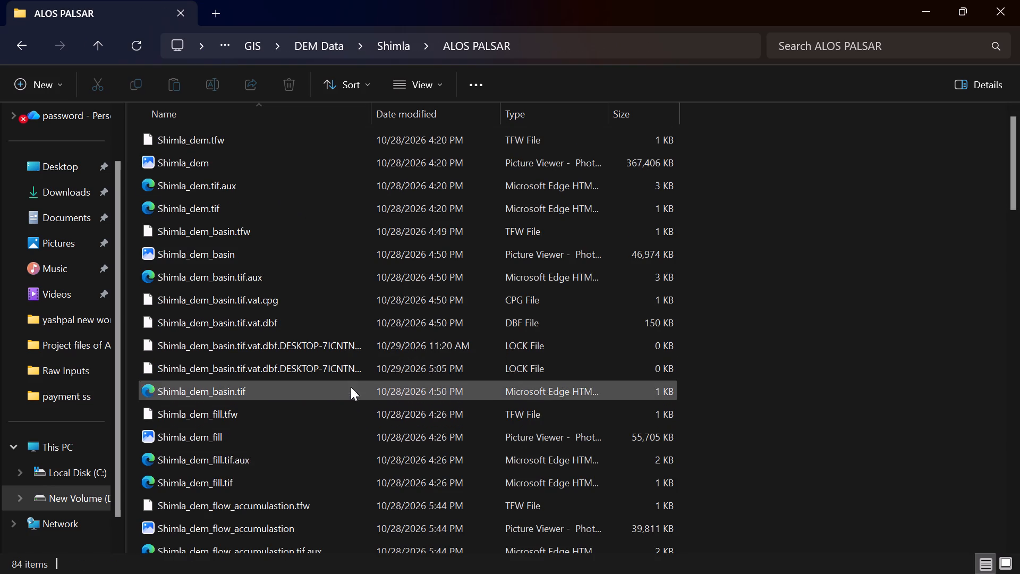
scroll(347, 317, "down", 4)
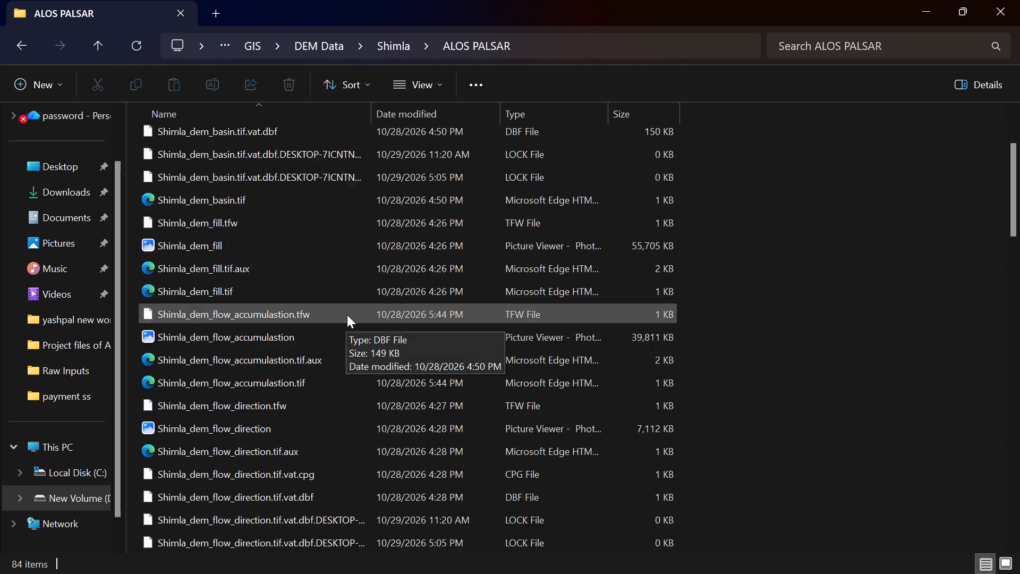
scroll(347, 315, "down", 18)
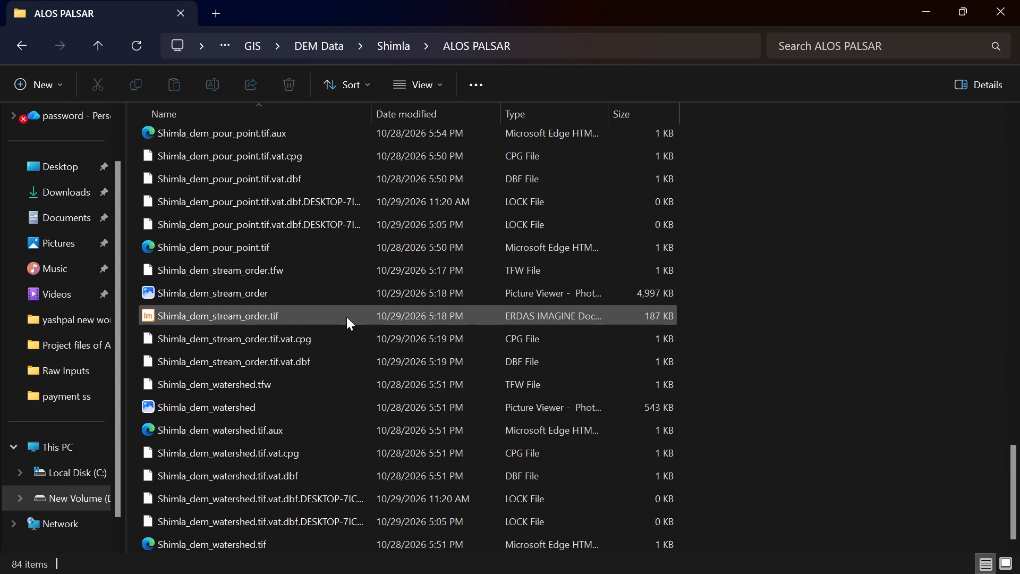
scroll(346, 317, "down", 3)
left_click(329, 359)
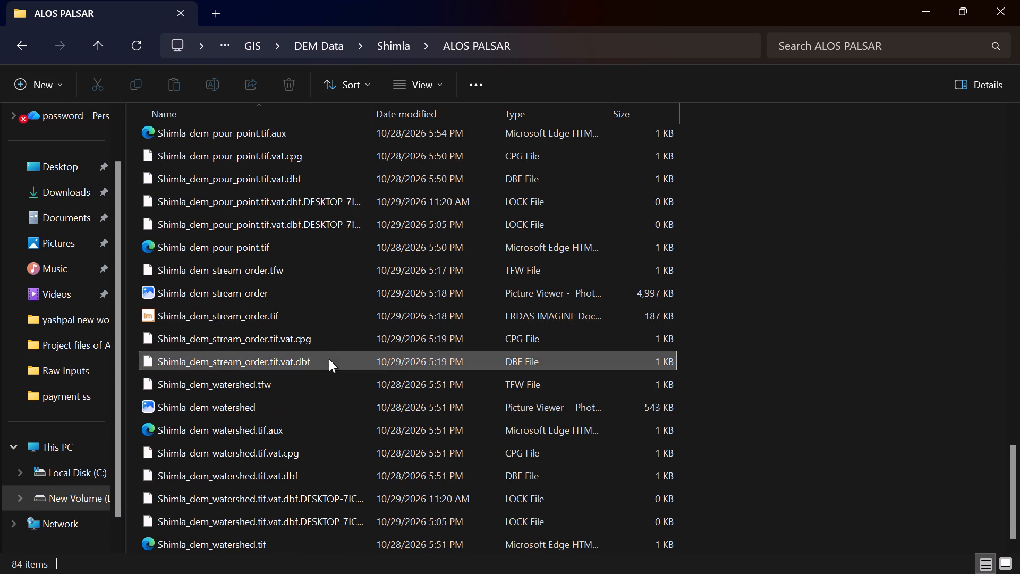
left_click(331, 267, "shift")
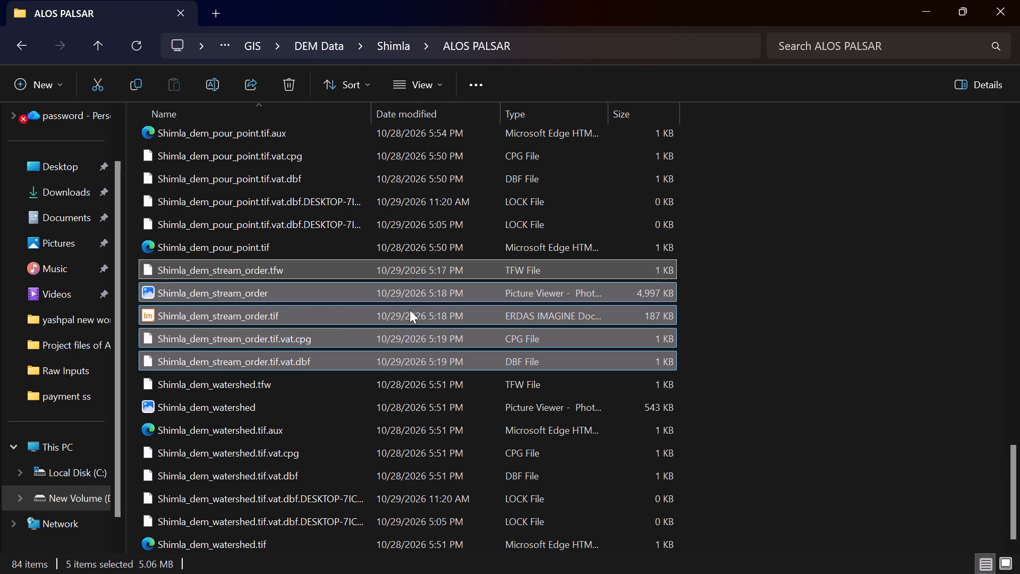
key("shift+Delete")
key("Return")
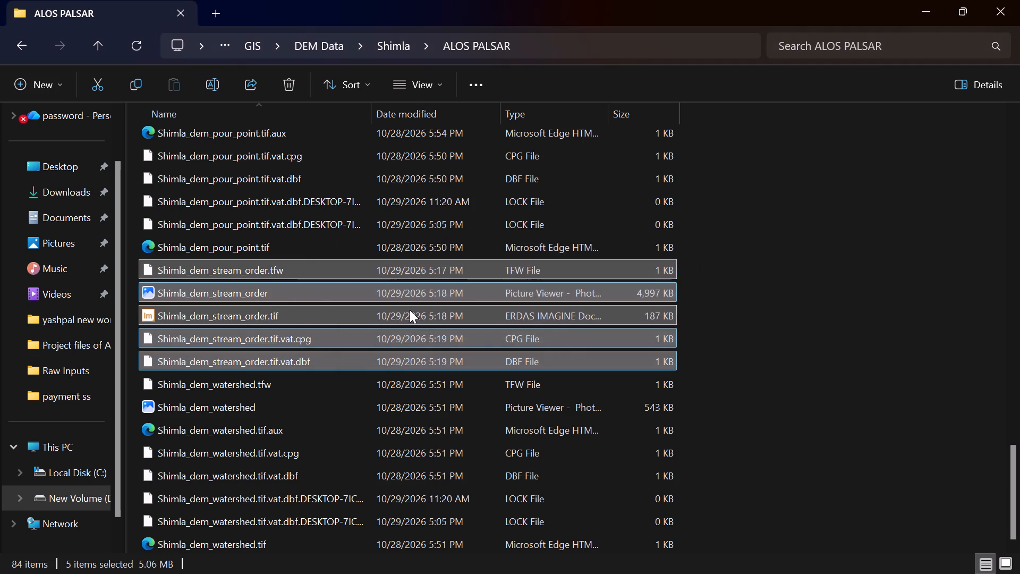
left_click(1019, 0)
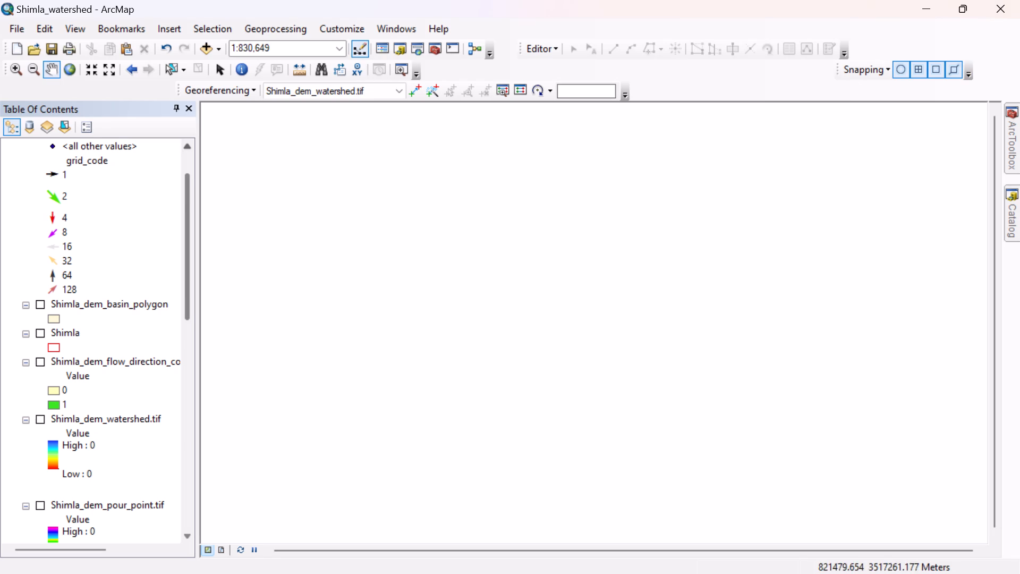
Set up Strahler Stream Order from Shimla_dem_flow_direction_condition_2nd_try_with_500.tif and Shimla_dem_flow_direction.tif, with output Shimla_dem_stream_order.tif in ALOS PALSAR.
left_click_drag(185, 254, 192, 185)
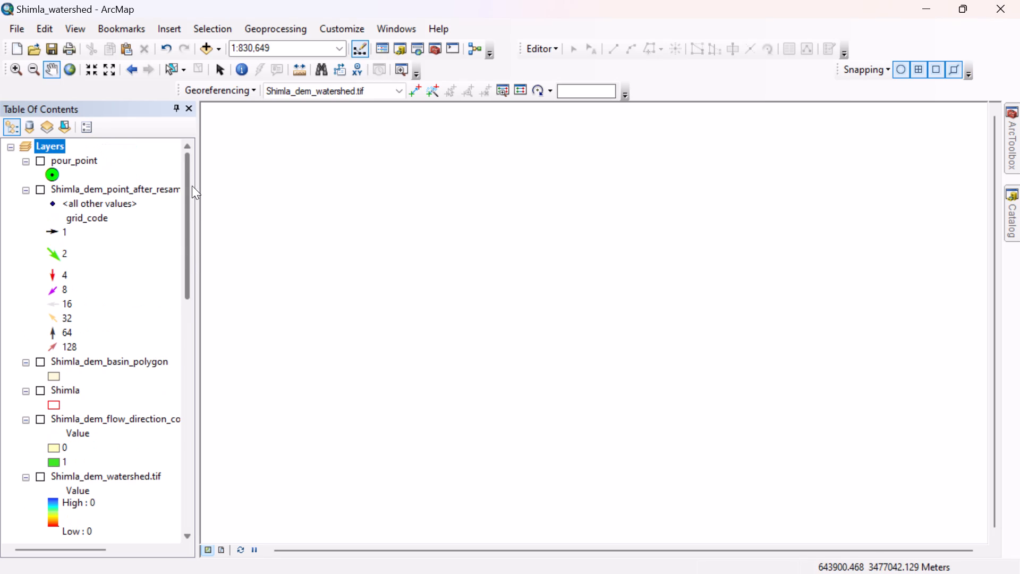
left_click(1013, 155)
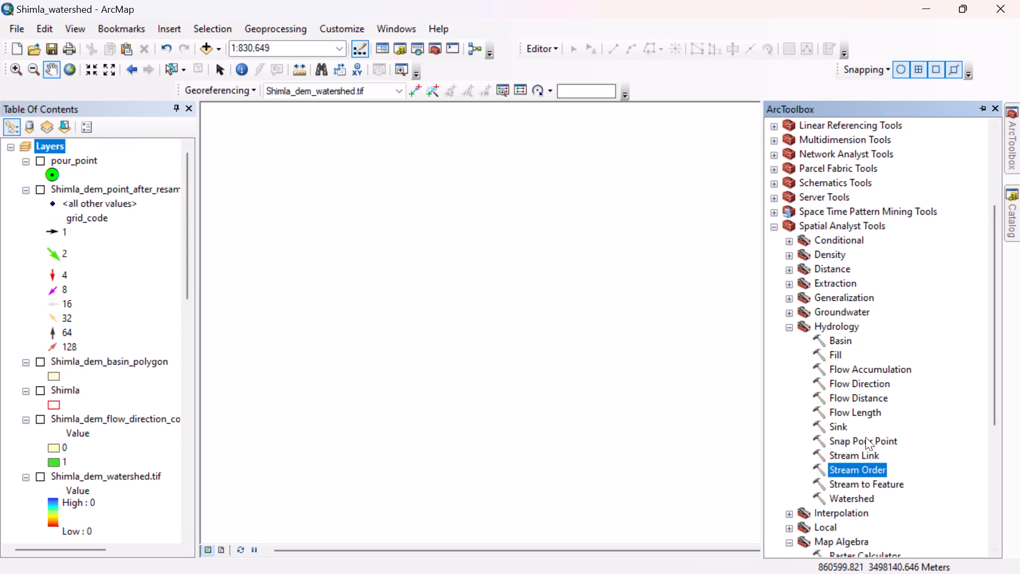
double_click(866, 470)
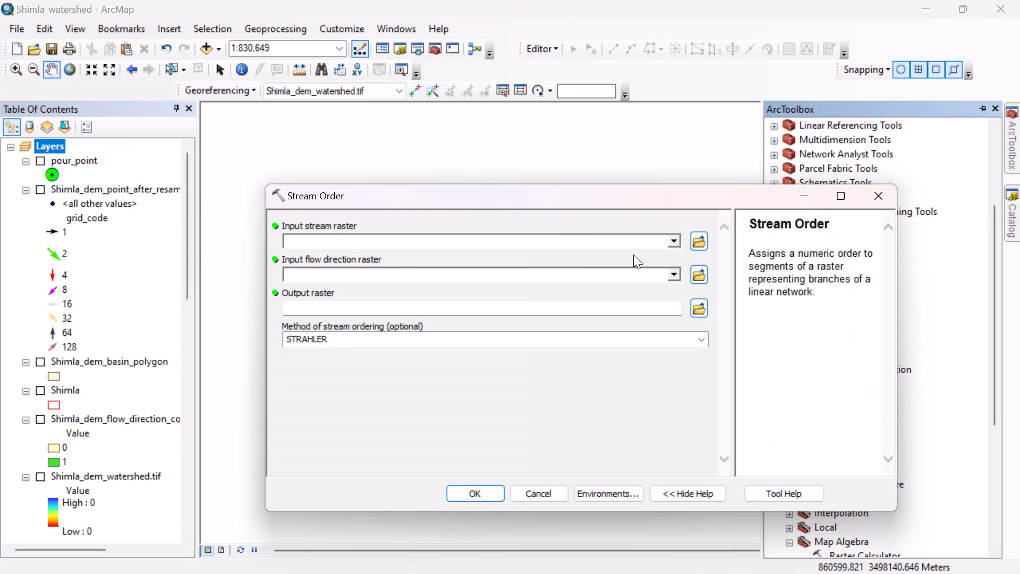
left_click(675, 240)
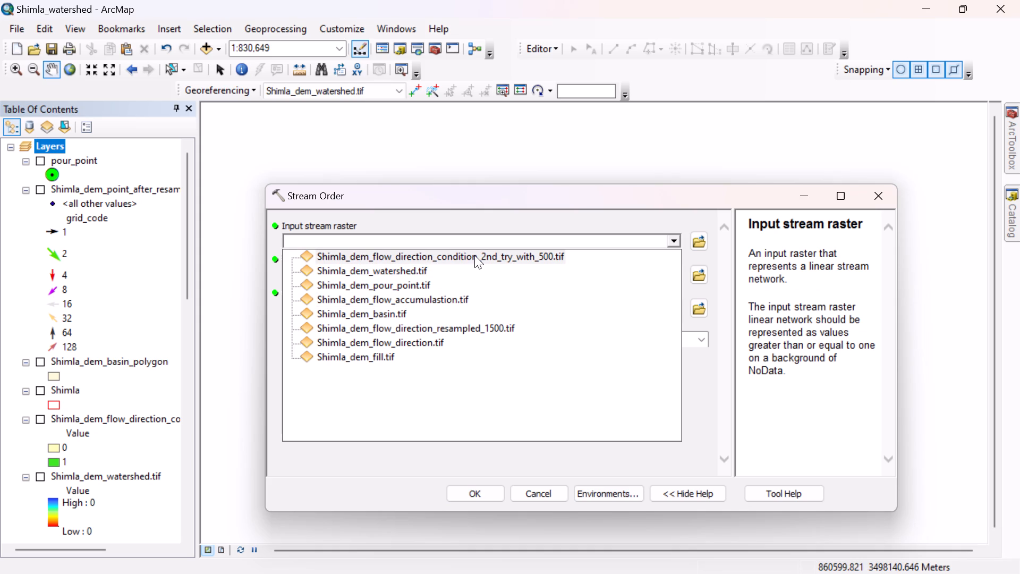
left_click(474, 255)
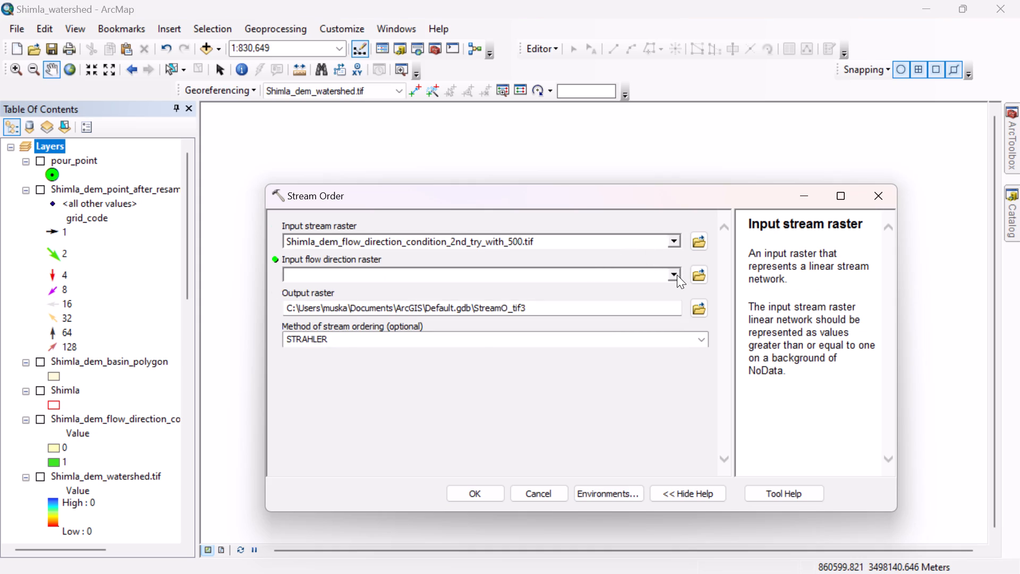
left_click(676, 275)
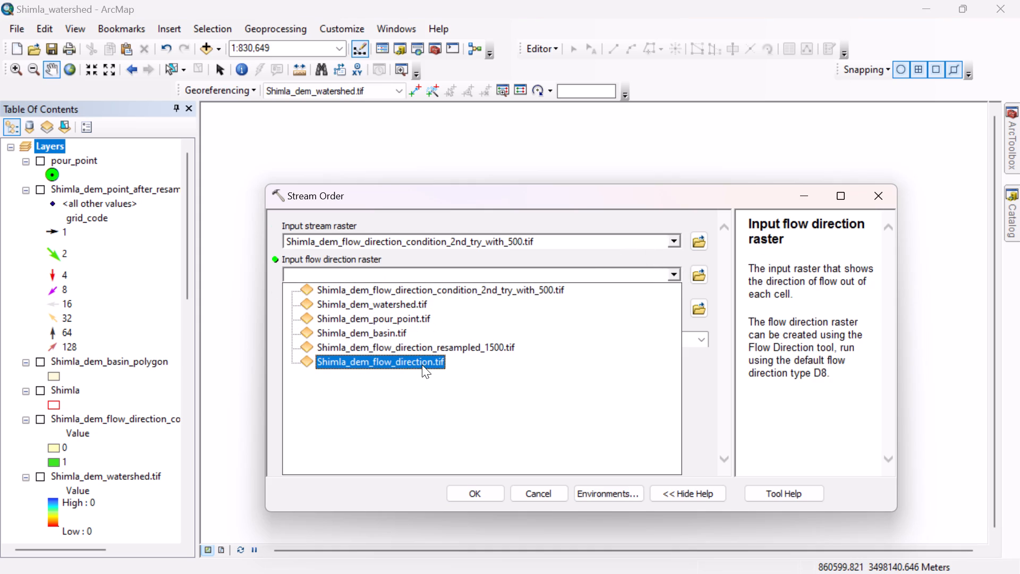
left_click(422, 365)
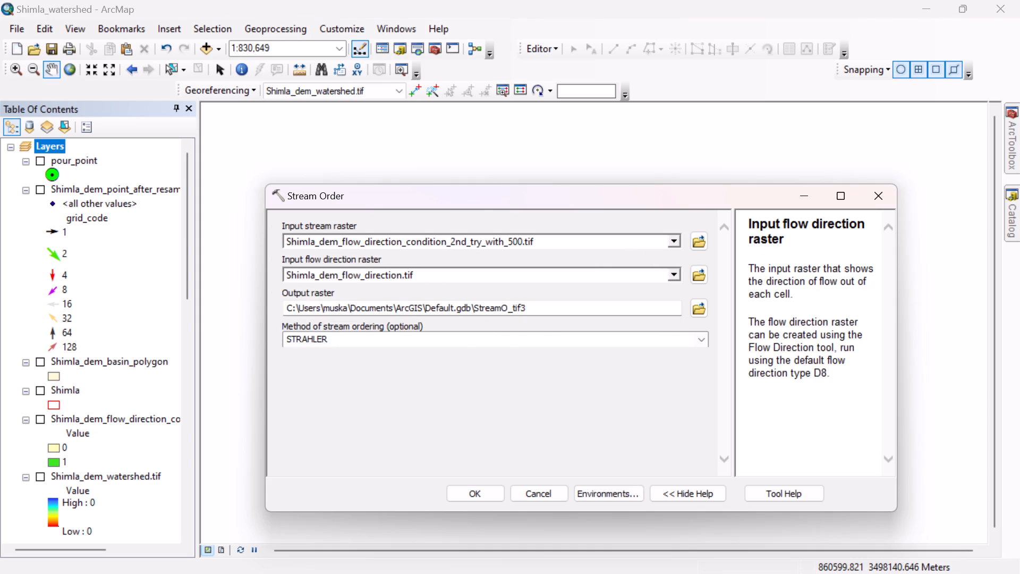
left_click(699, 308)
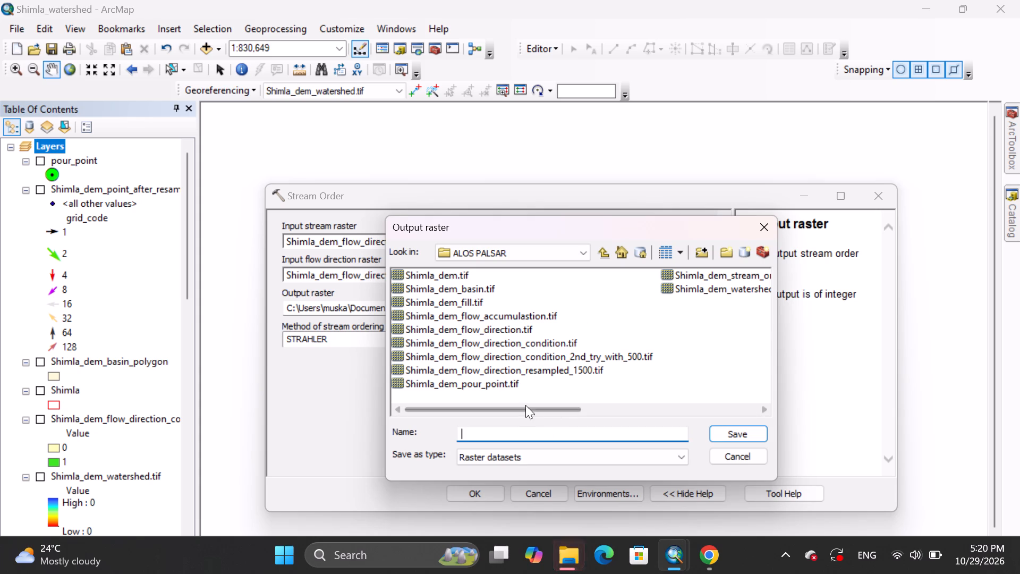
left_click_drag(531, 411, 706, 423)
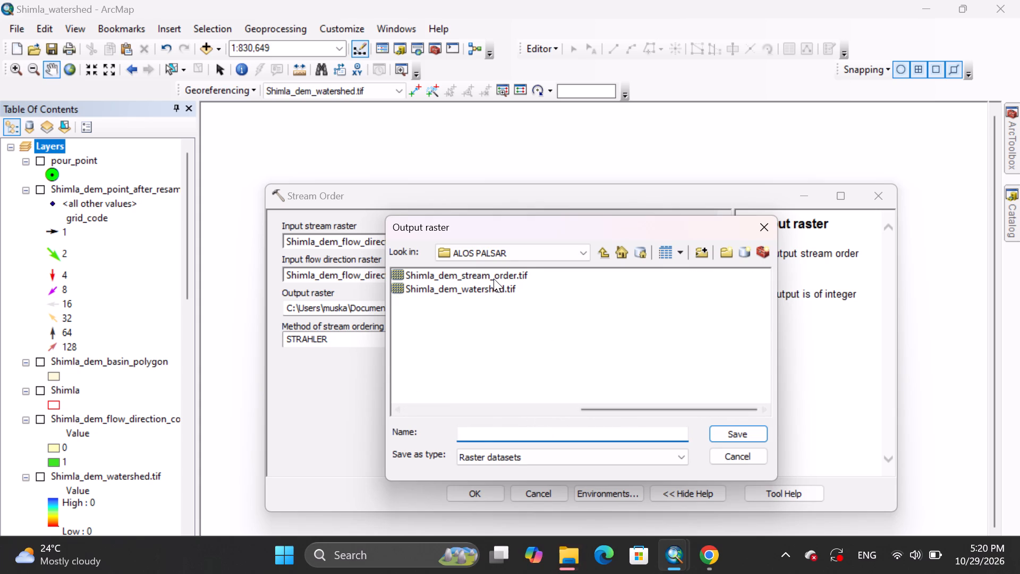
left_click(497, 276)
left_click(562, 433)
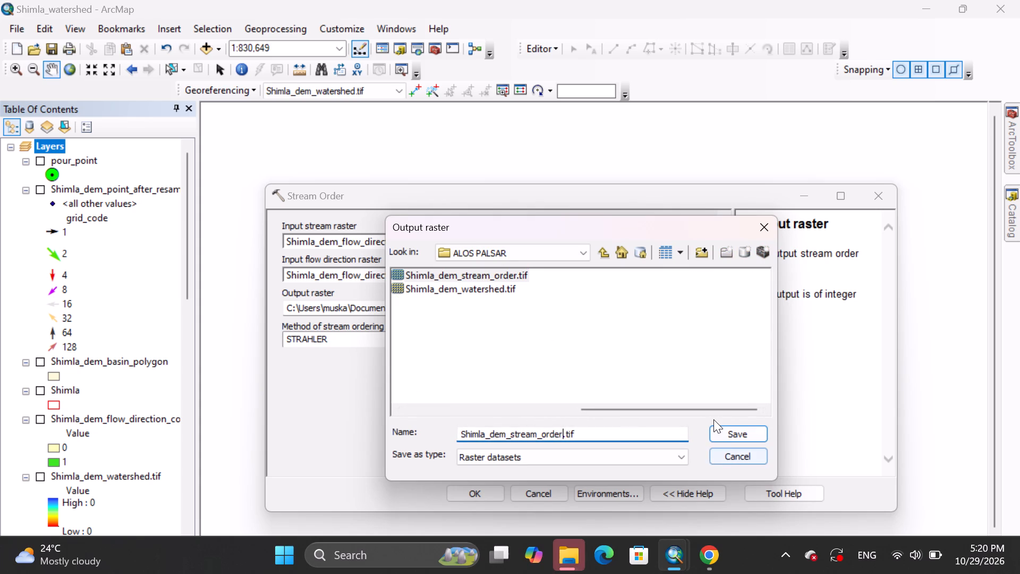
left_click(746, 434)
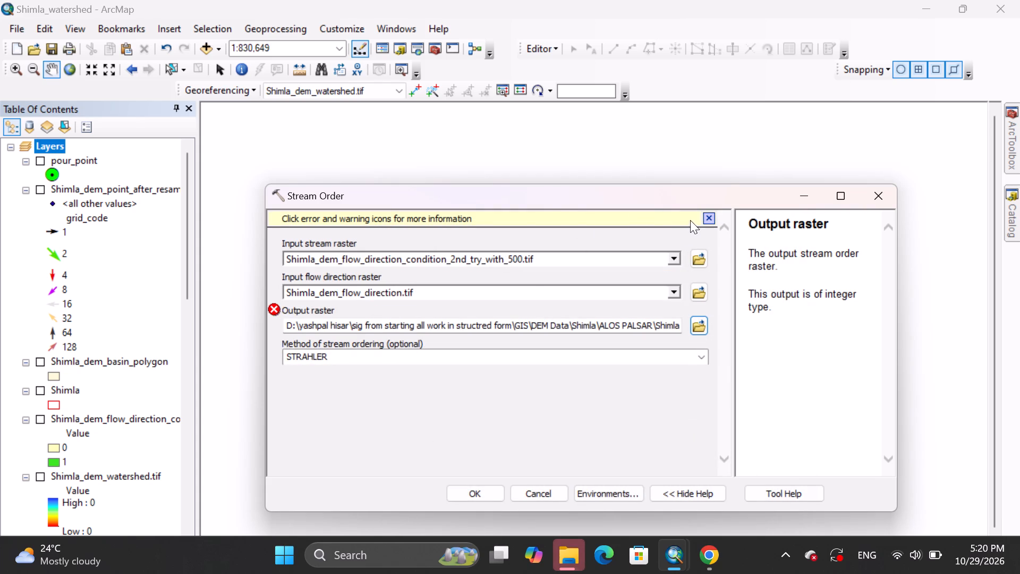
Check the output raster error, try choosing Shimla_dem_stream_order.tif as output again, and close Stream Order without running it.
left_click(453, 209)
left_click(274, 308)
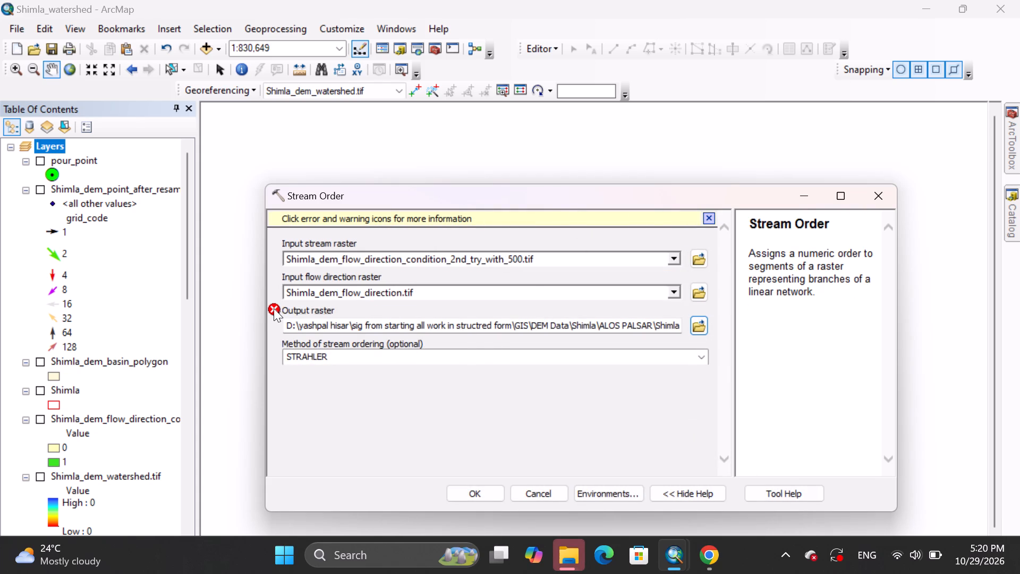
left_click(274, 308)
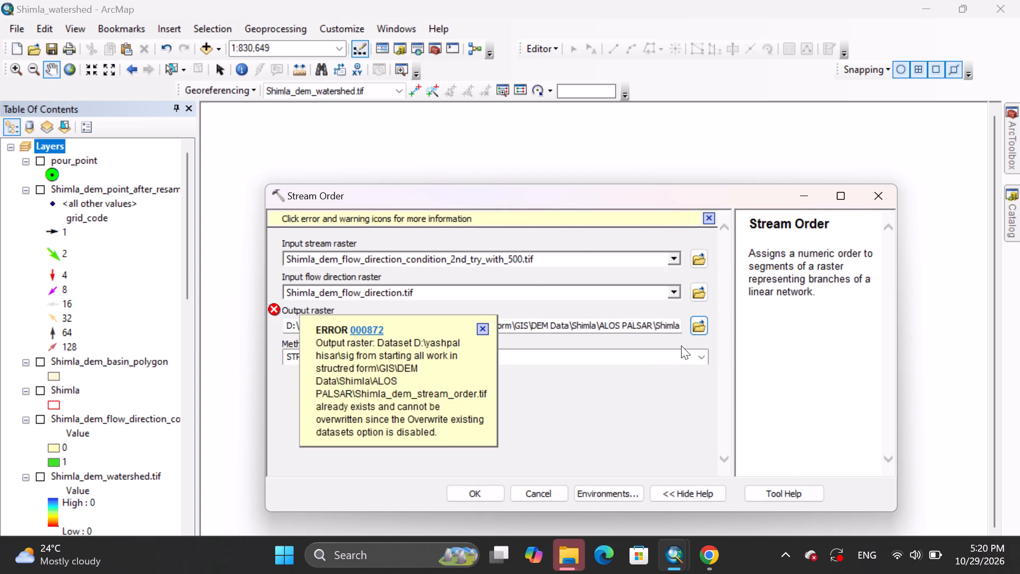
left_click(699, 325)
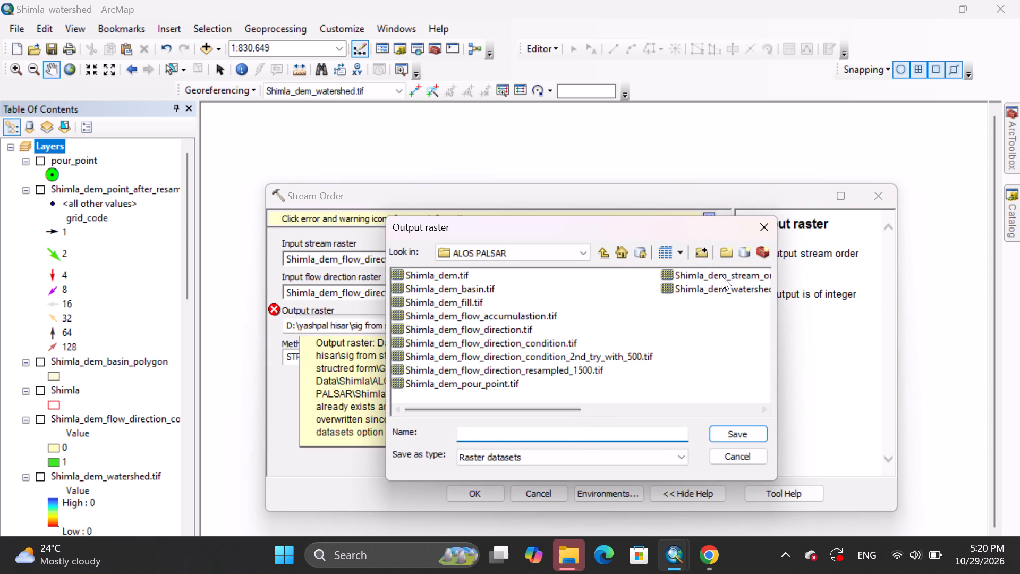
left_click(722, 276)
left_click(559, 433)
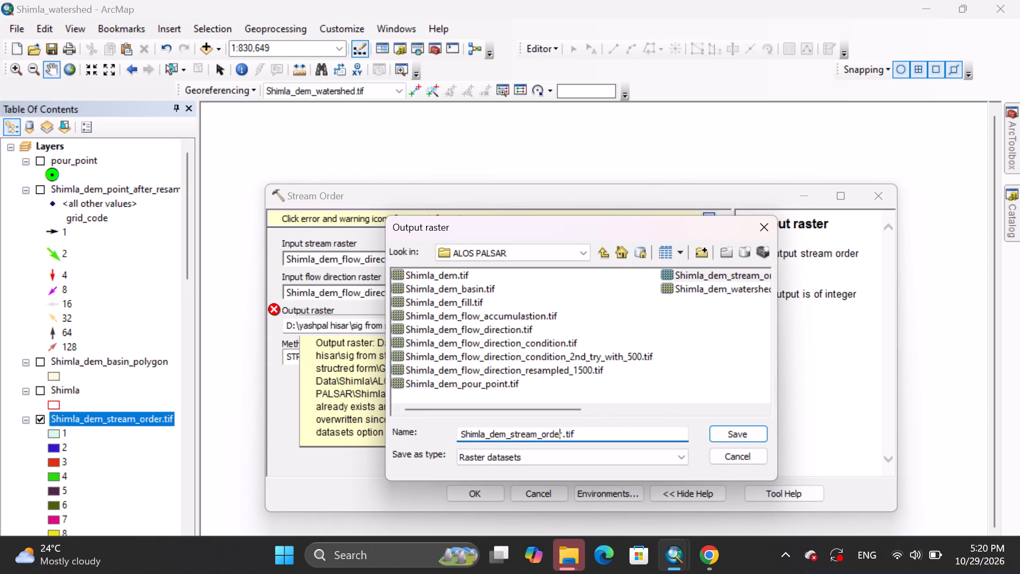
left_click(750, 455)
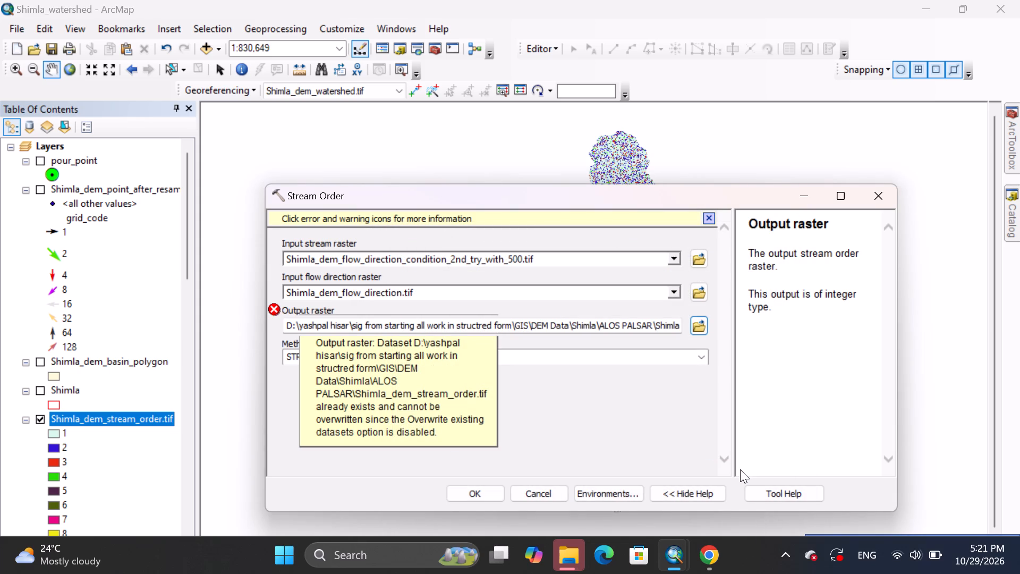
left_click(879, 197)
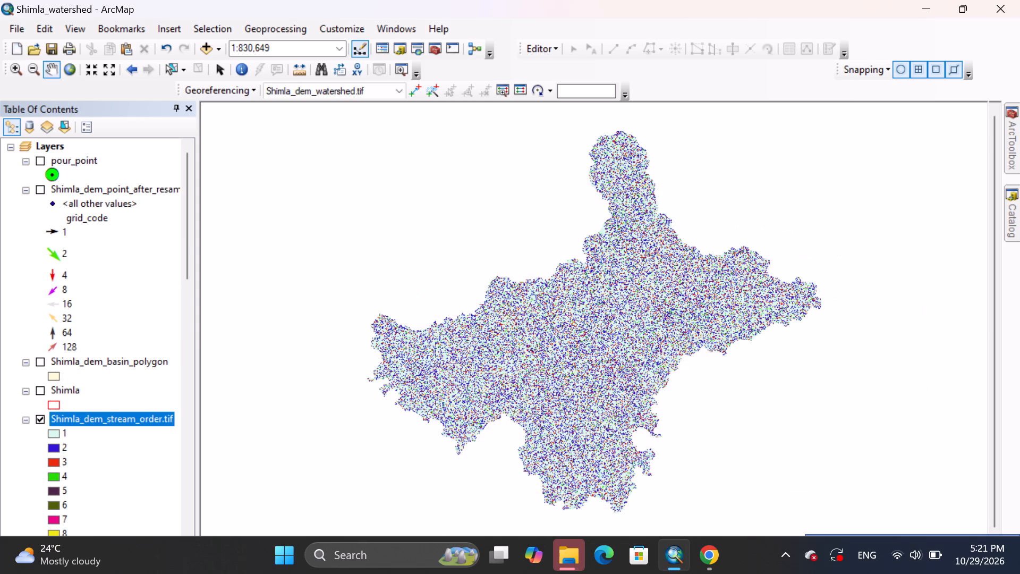
Examine the channel pattern and order classes of the Shimla_dem_stream_order.tif raster in detail across the watershed.
scroll(600, 342, "up", 4)
scroll(595, 332, "down", 11)
scroll(587, 333, "up", 1)
scroll(587, 333, "down", 10)
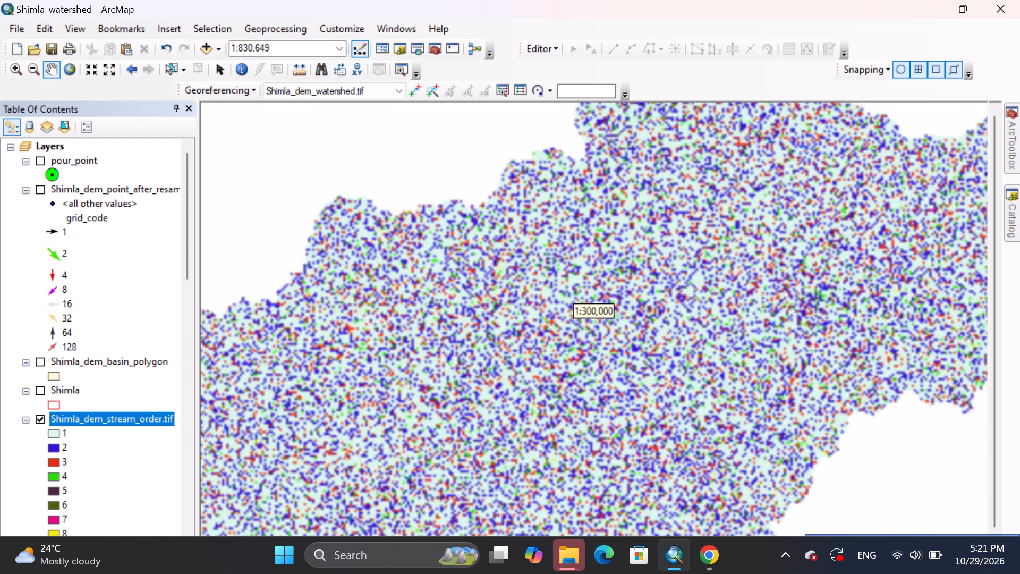
scroll(590, 322, "down", 14)
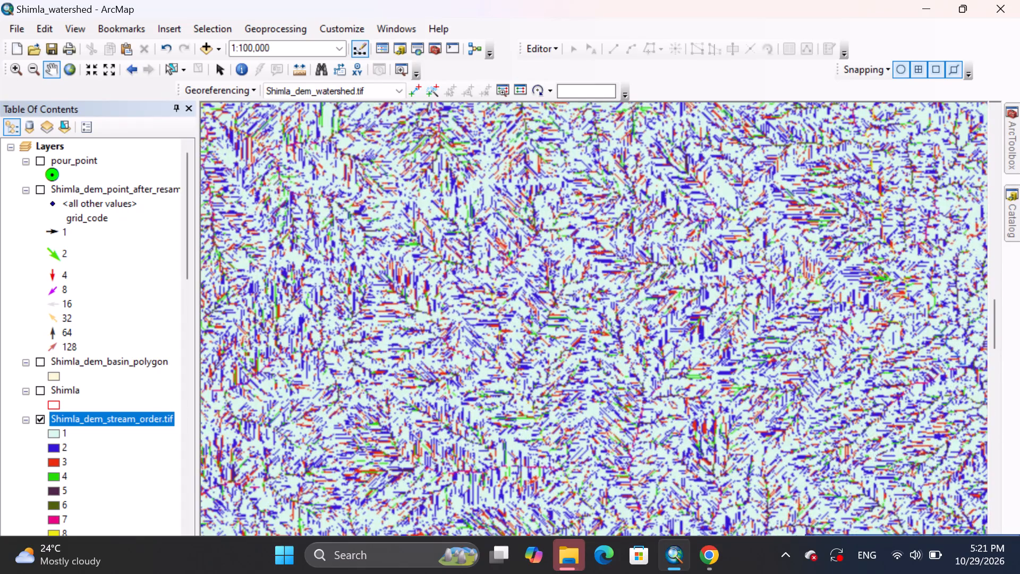
scroll(580, 312, "down", 19)
scroll(575, 319, "down", 5)
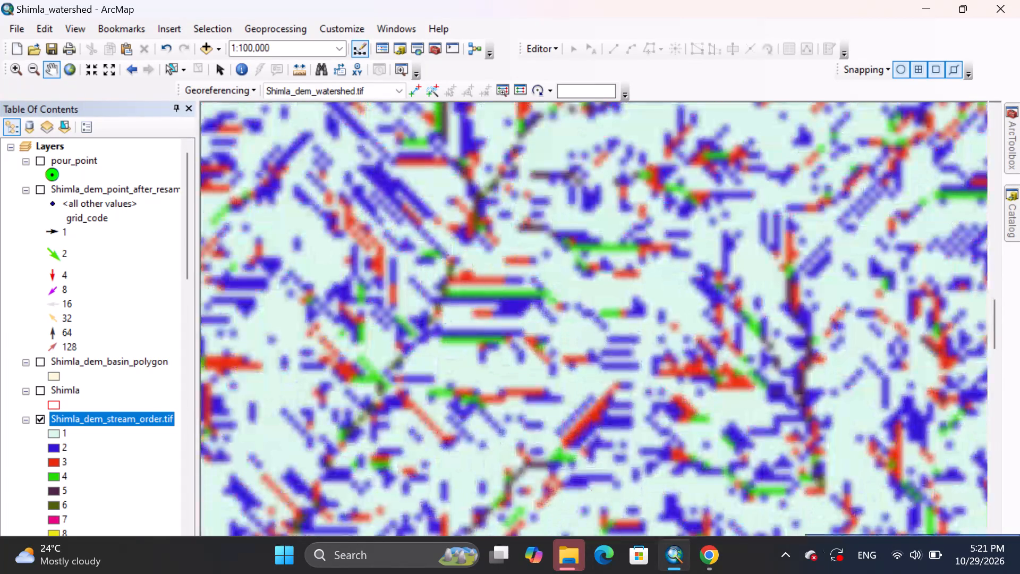
scroll(590, 328, "down", 5)
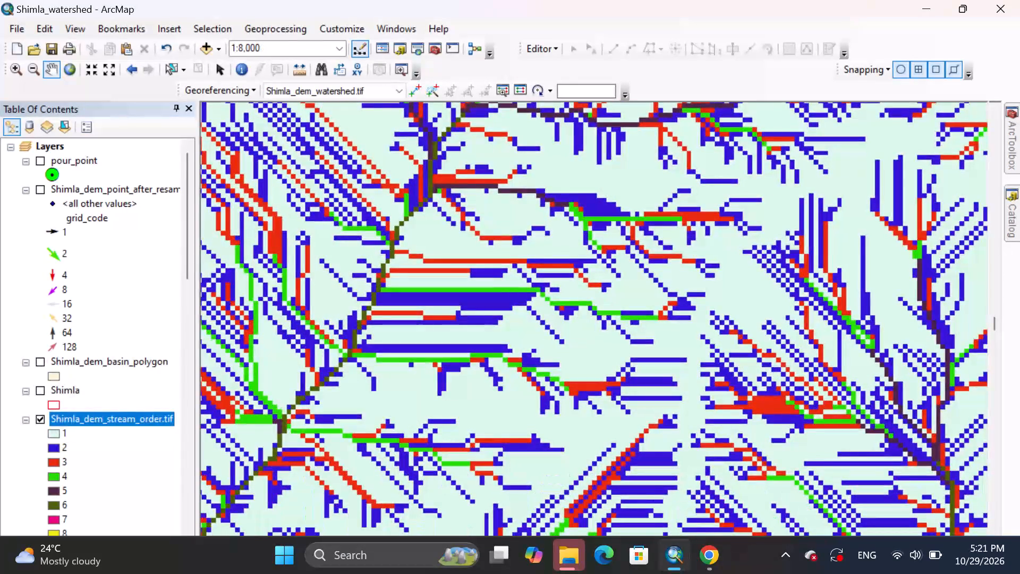
left_click_drag(533, 335, 686, 294)
left_click_drag(443, 290, 736, 284)
left_click_drag(635, 327, 702, 297)
scroll(625, 336, "up", 5)
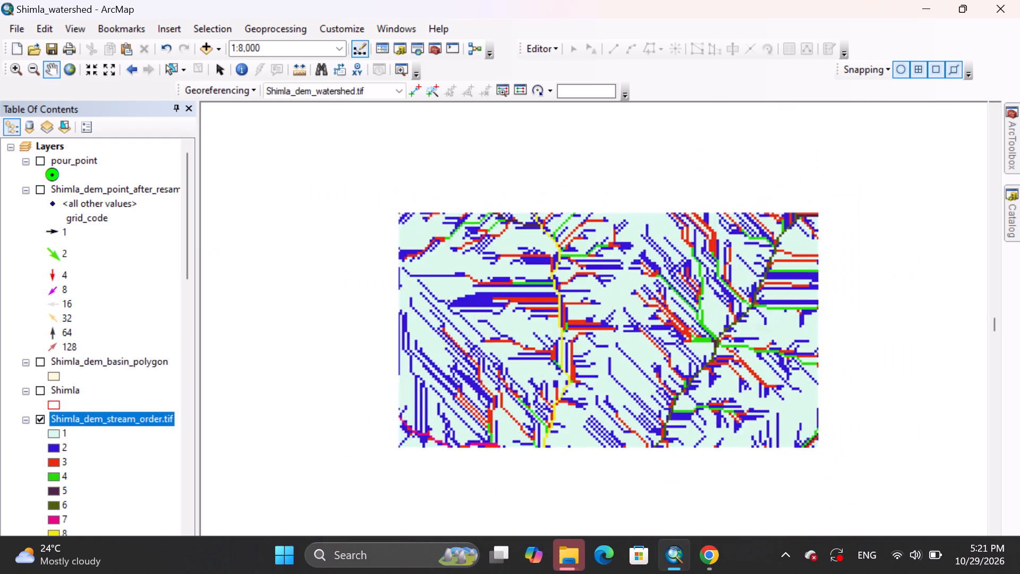
scroll(625, 336, "up", 10)
left_click_drag(614, 366, 544, 323)
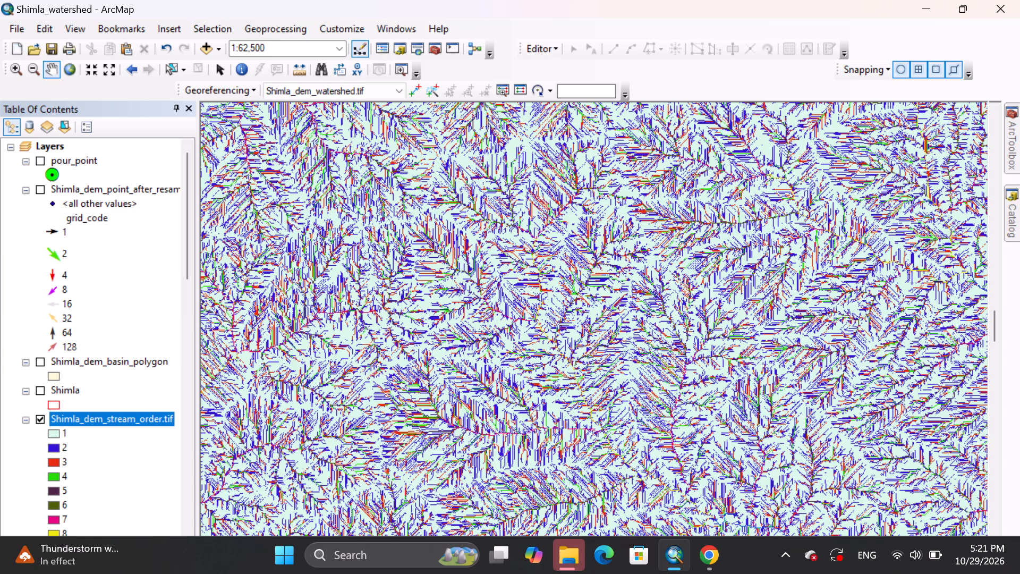
scroll(505, 295, "down", 9)
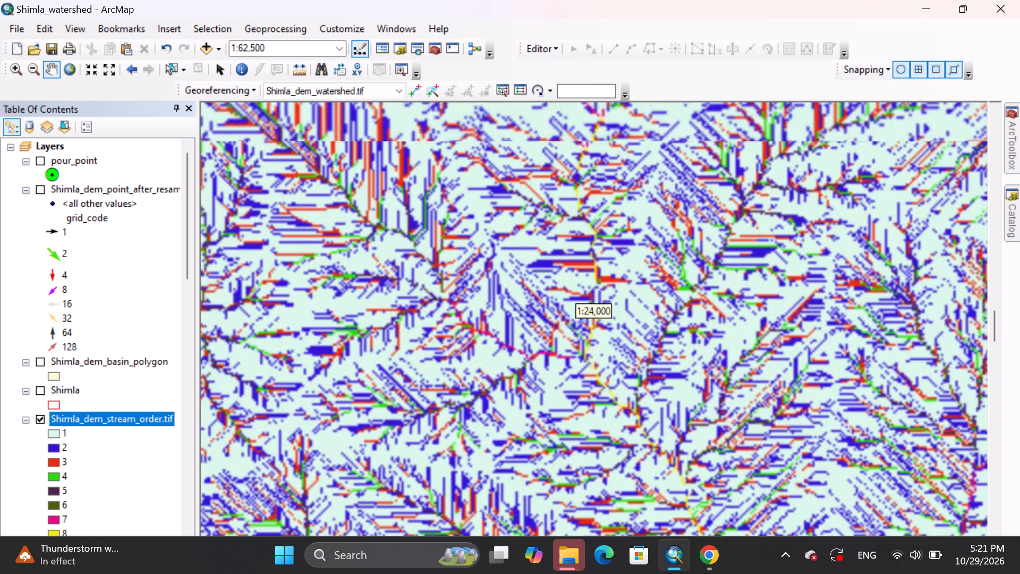
Examine individual cells and the branching pattern of the Shimla_dem_stream_order.tif raster against its order classes in the legend.
scroll(504, 298, "down", 8)
scroll(503, 301, "up", 1)
scroll(503, 301, "down", 18)
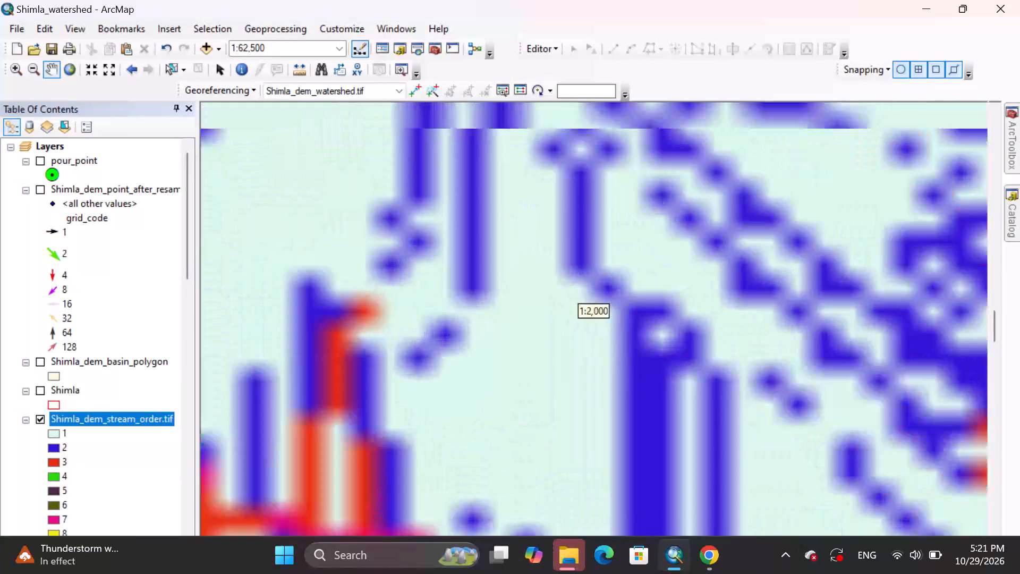
scroll(497, 305, "down", 4)
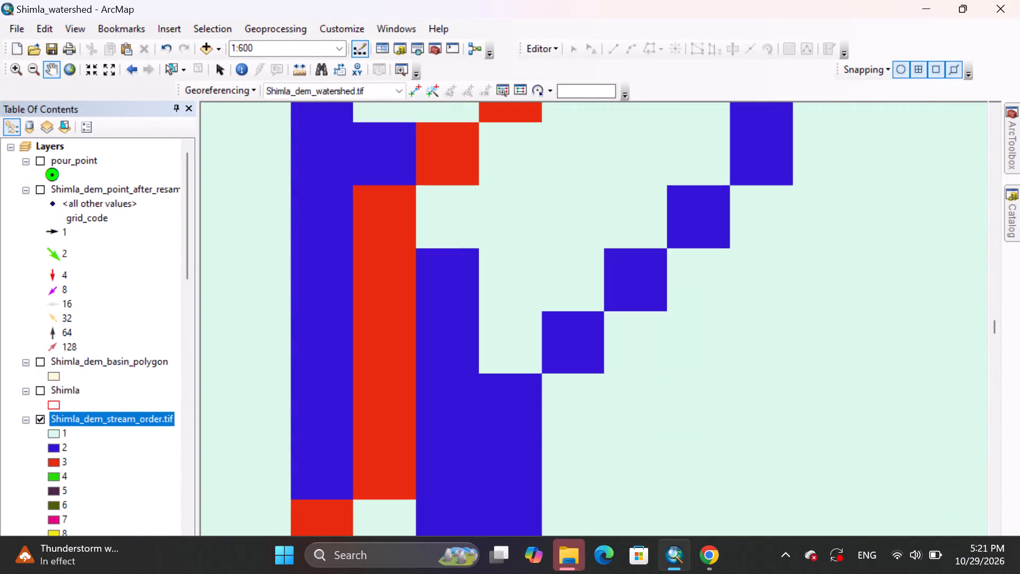
left_click_drag(537, 331, 621, 464)
scroll(573, 364, "down", 5)
scroll(534, 359, "up", 14)
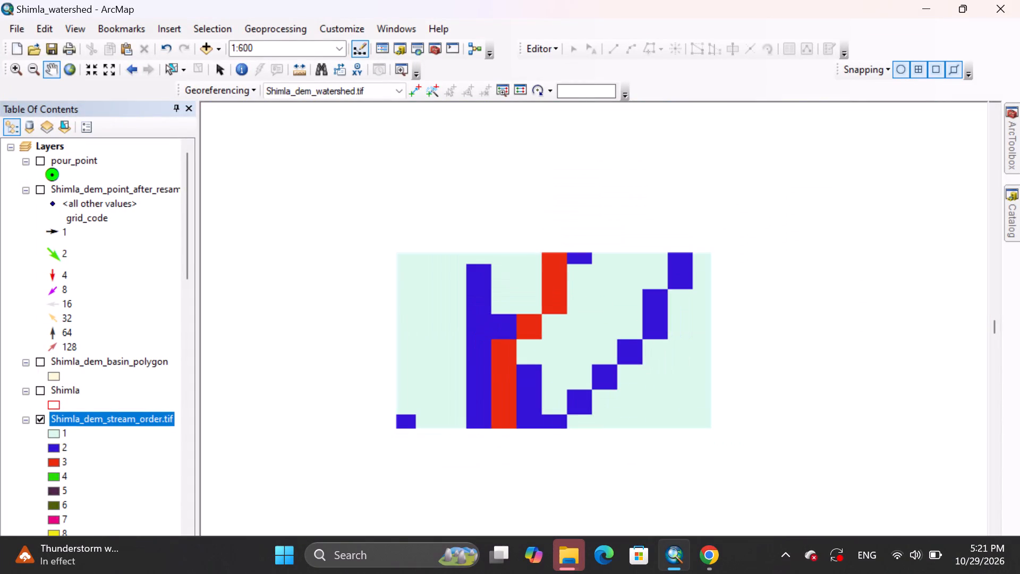
scroll(539, 353, "up", 7)
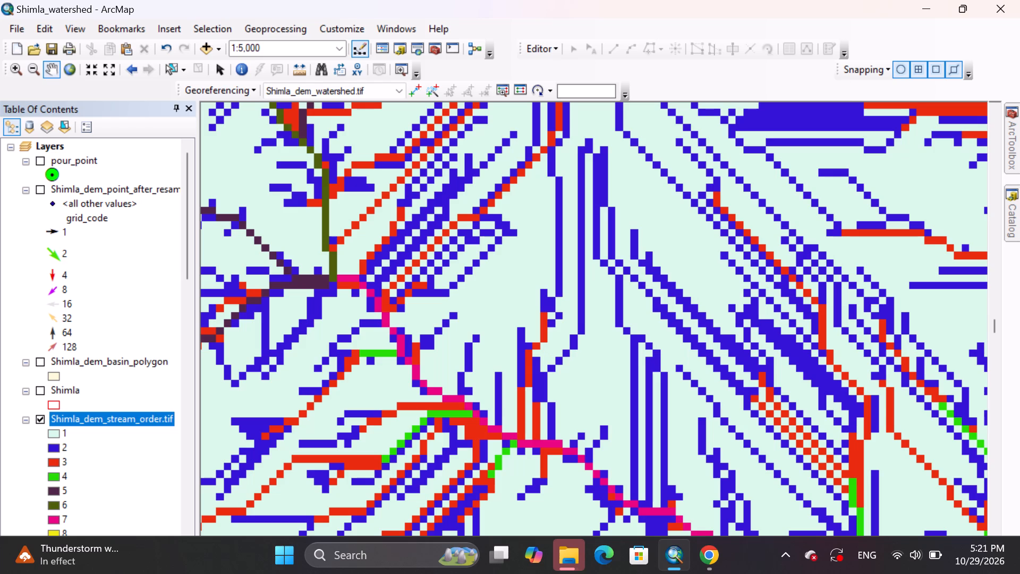
scroll(537, 311, "down", 2)
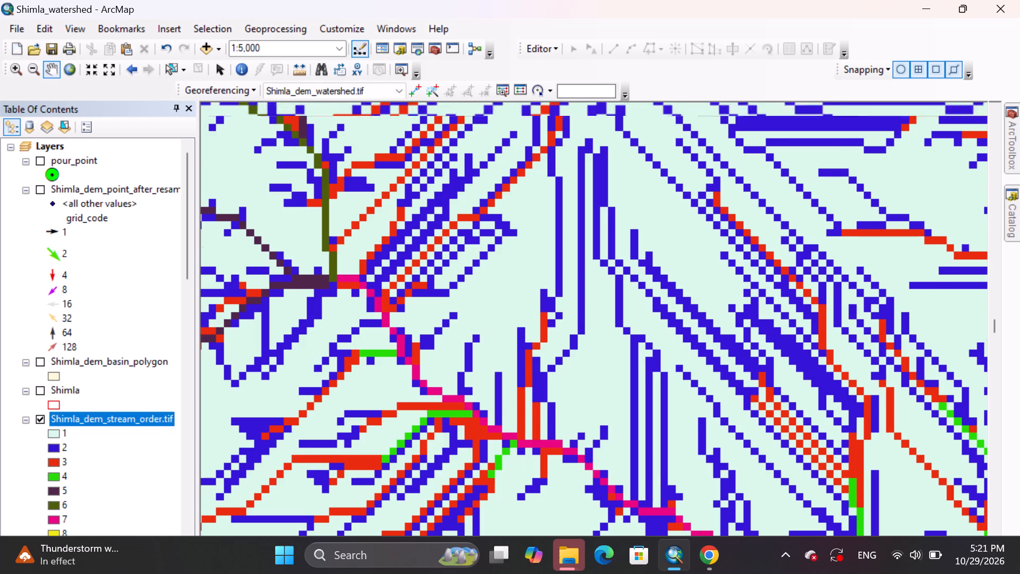
scroll(537, 311, "down", 2)
scroll(537, 311, "up", 3)
left_click_drag(185, 267, 184, 321)
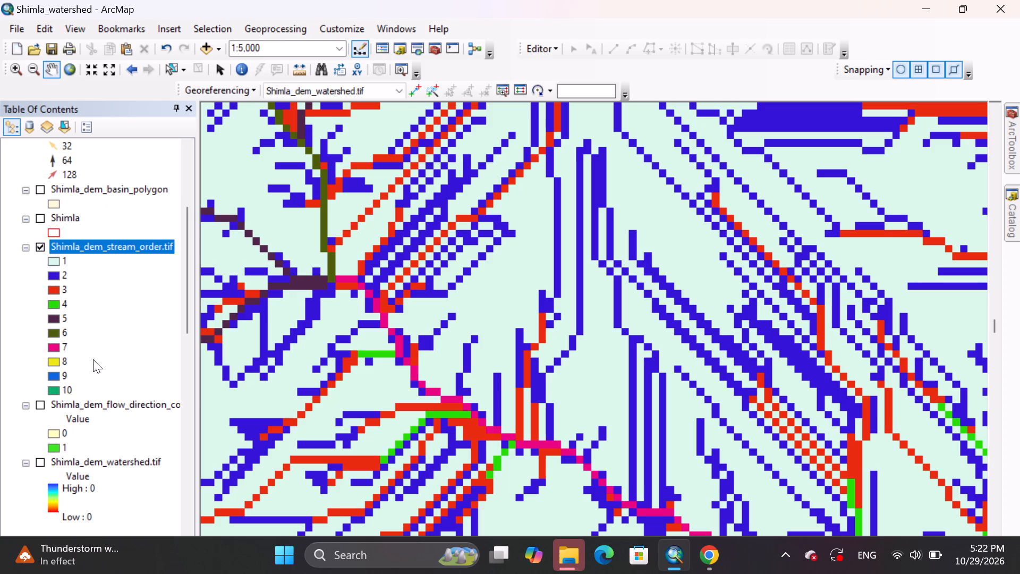
scroll(438, 358, "down", 5)
scroll(438, 358, "up", 16)
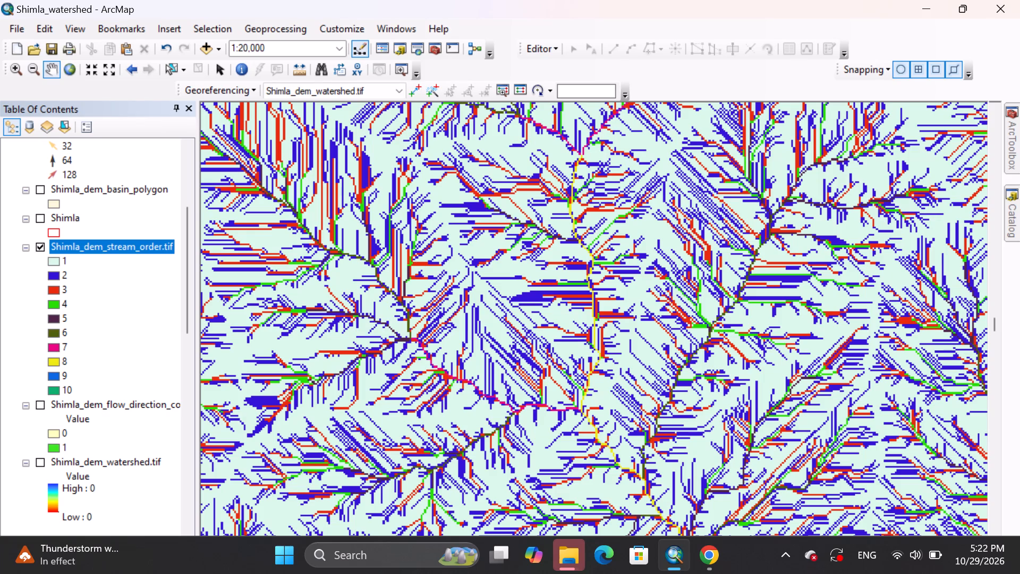
Remove the Shimla_dem_stream_order.tif layer from the map.
right_click(139, 246)
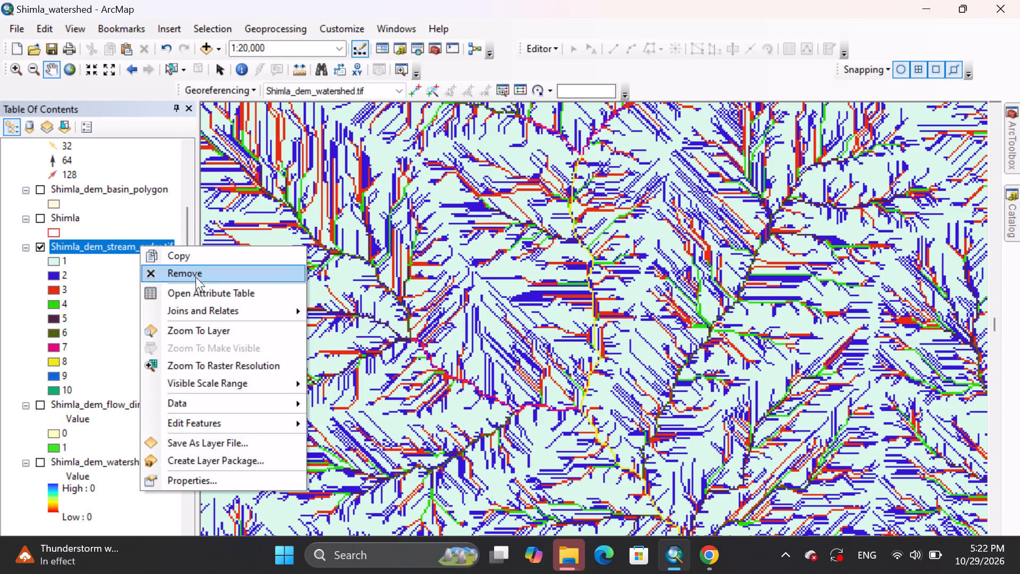
left_click(199, 273)
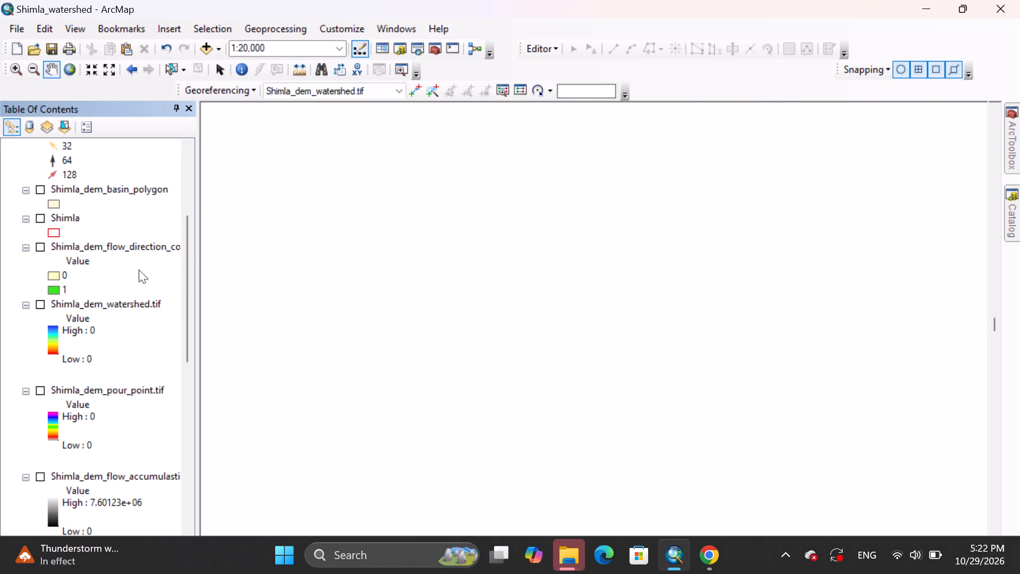
Set up Stream Order with Shimla_dem_flow_direction_condition_2nd_try_with_500.tif as stream raster and Shimla_dem_flow_direction.tif as flow direction raster.
left_click(1015, 159)
left_click(863, 470)
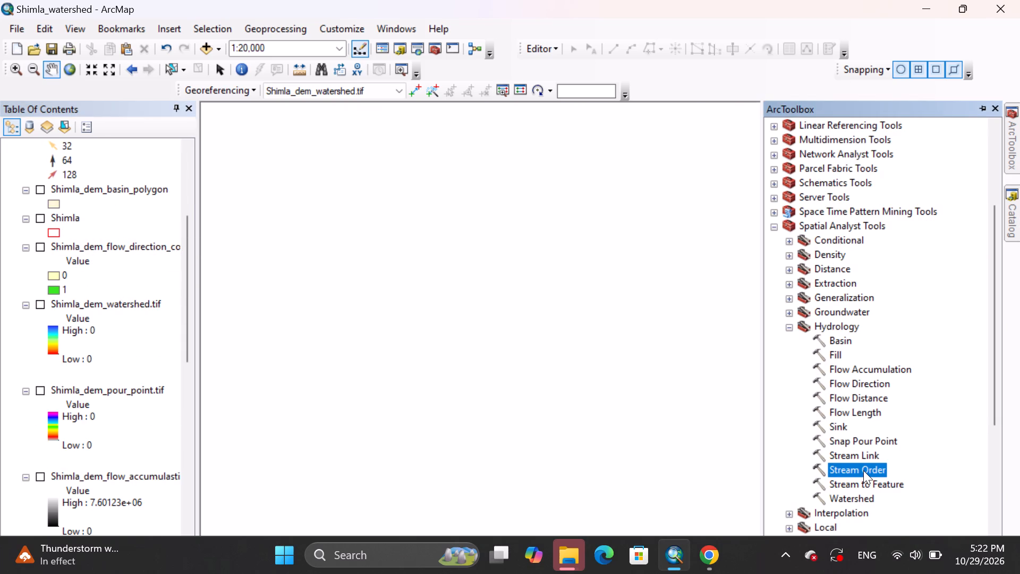
double_click(863, 470)
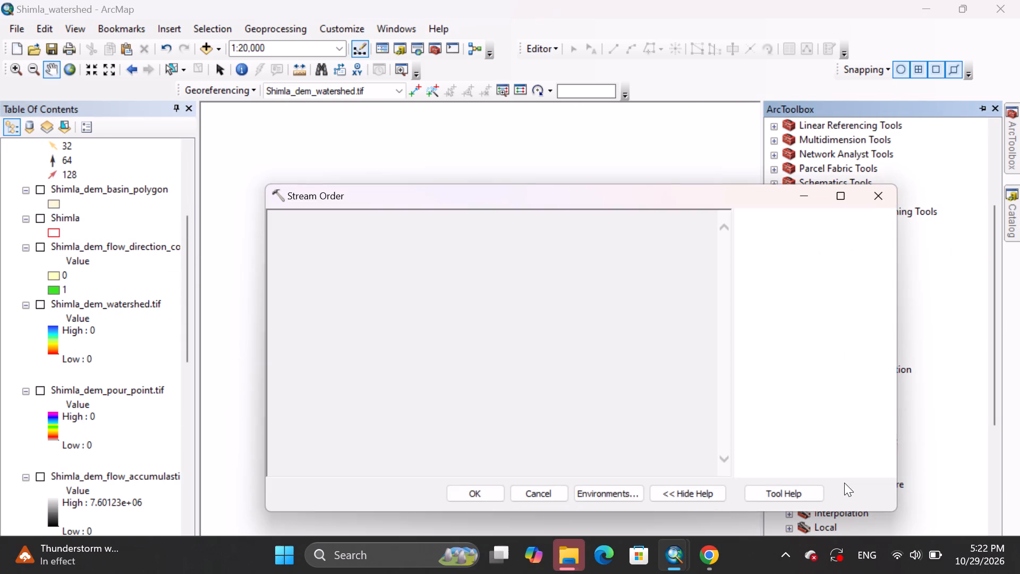
left_click(676, 243)
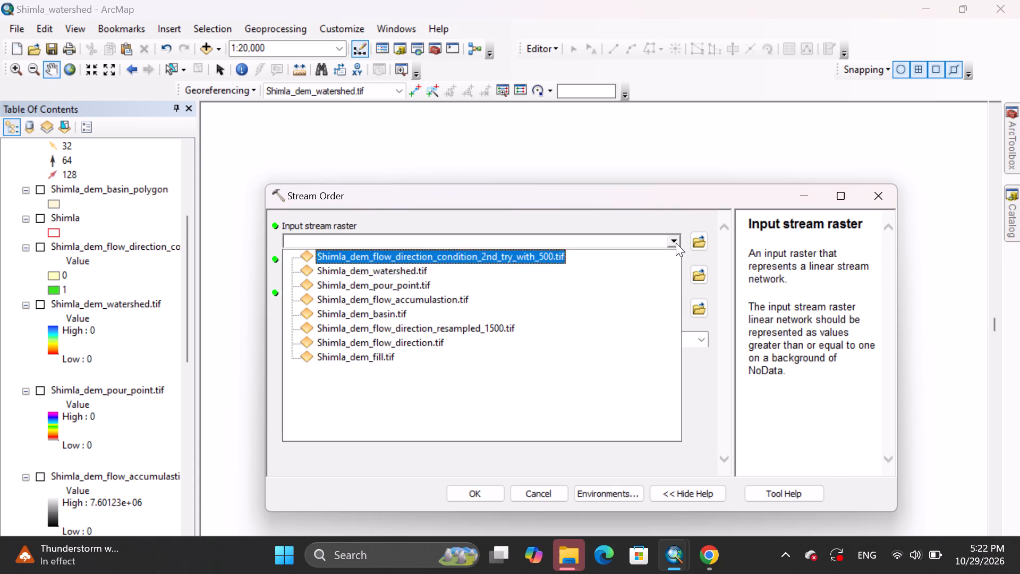
left_click(511, 259)
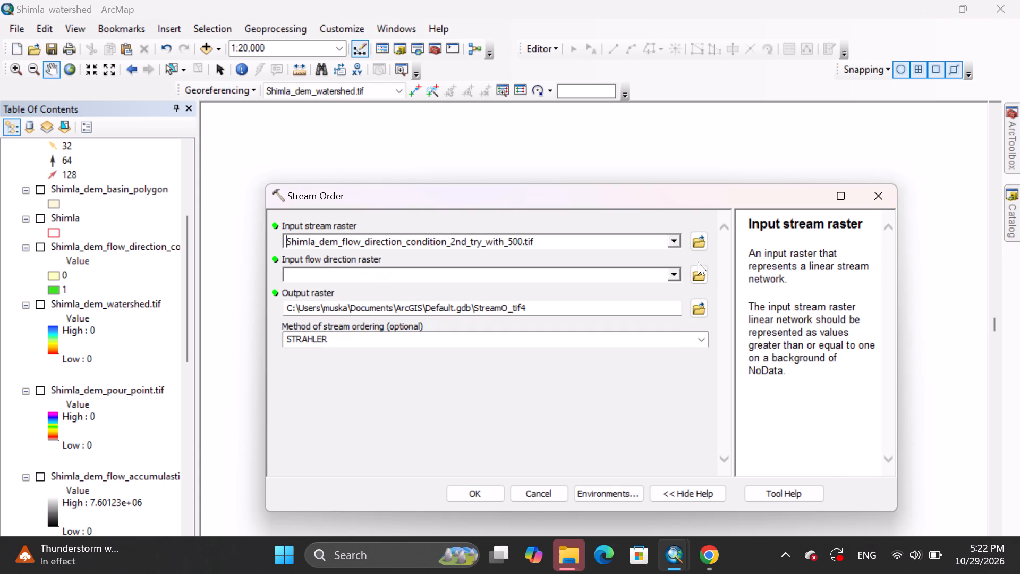
left_click(672, 275)
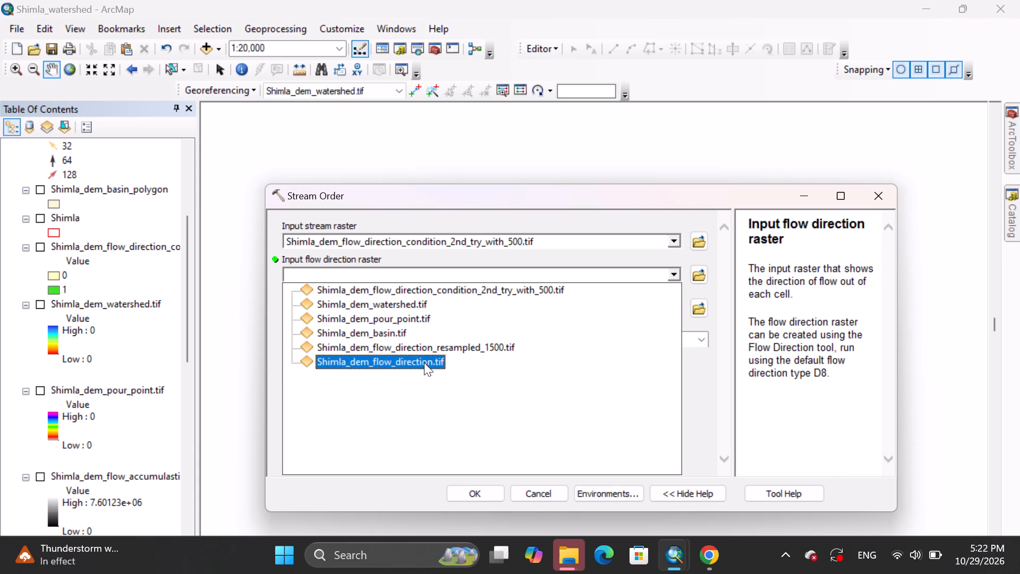
left_click(424, 362)
Save the output as Shimla_dem_stream_order_2nd_try_with_condition.tif in the ALOS PALSAR folder and run Stream Order with the Strahler method.
left_click(705, 307)
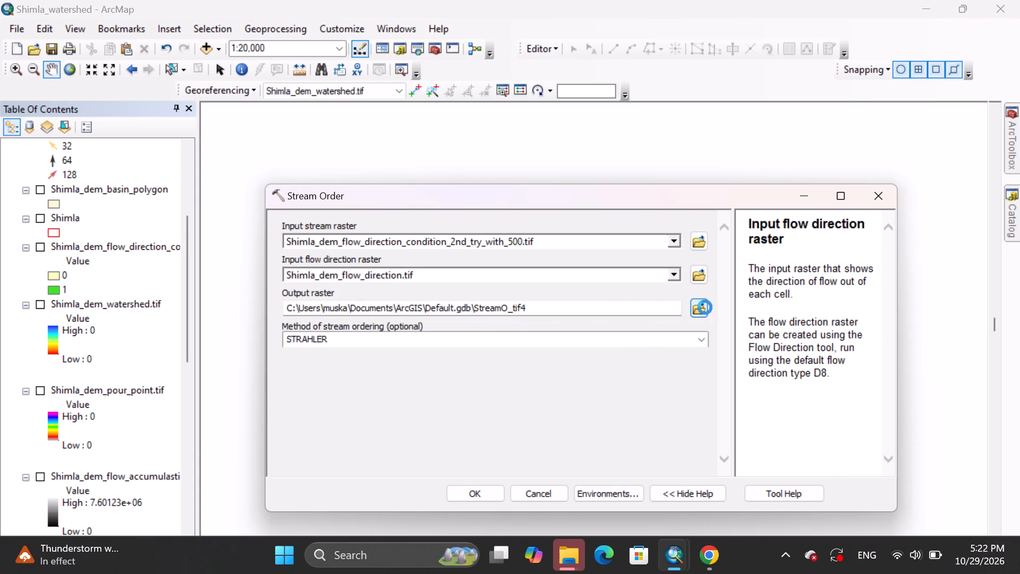
left_click(720, 274)
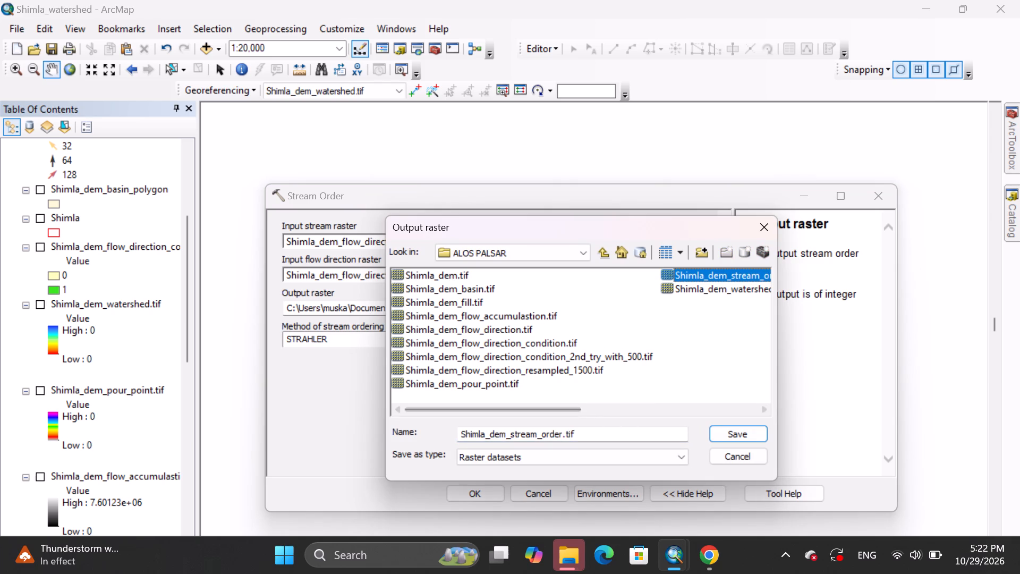
left_click(563, 434)
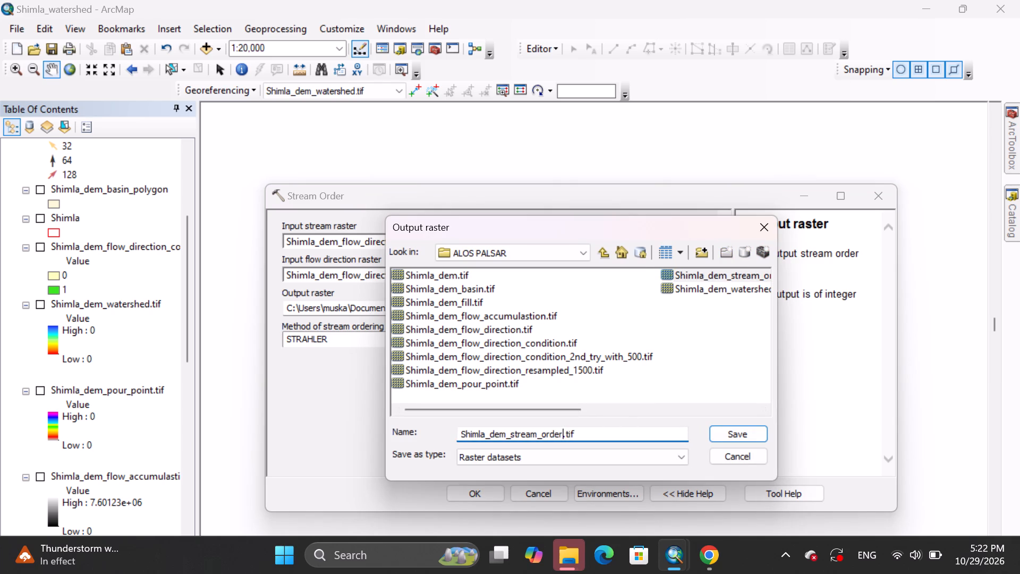
key("Left")
key("Right")
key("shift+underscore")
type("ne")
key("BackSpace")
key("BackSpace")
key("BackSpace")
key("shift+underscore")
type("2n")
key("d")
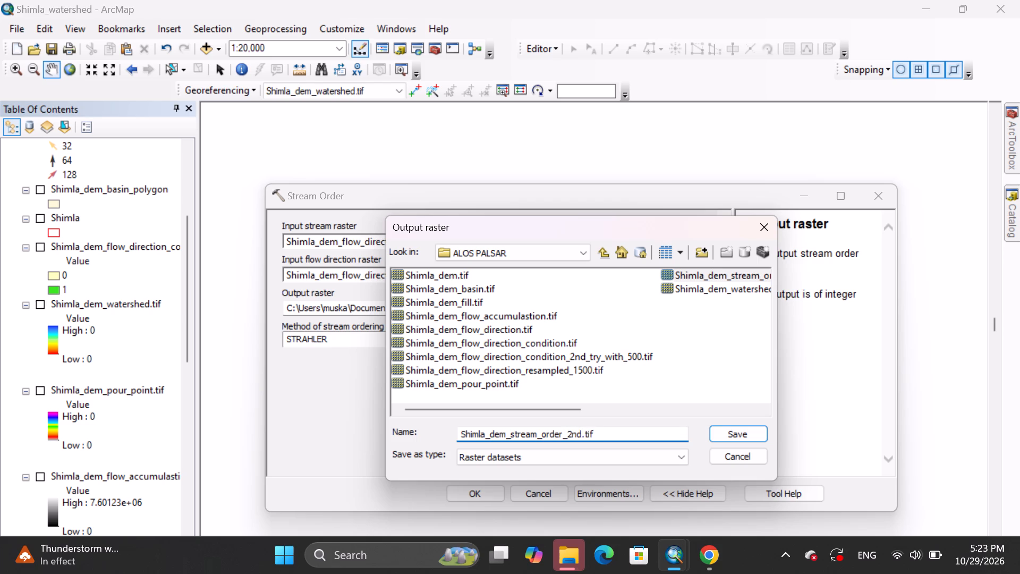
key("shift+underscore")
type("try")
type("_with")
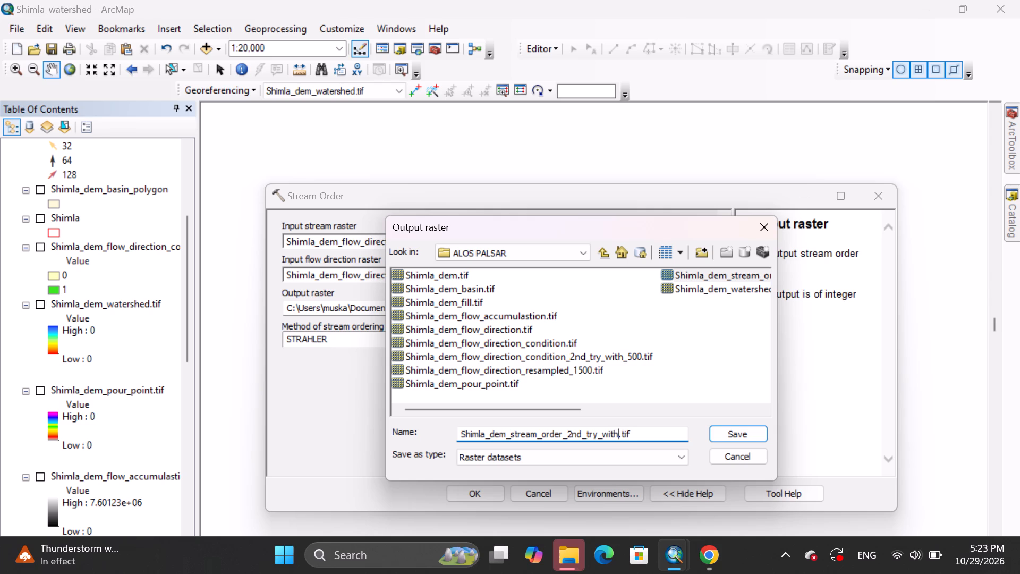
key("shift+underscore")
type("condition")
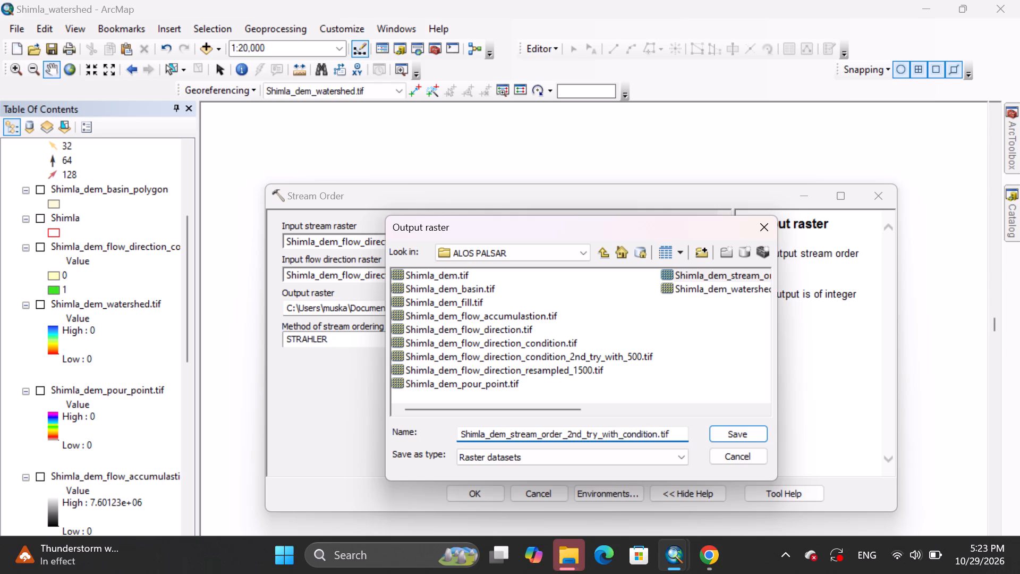
left_click(746, 437)
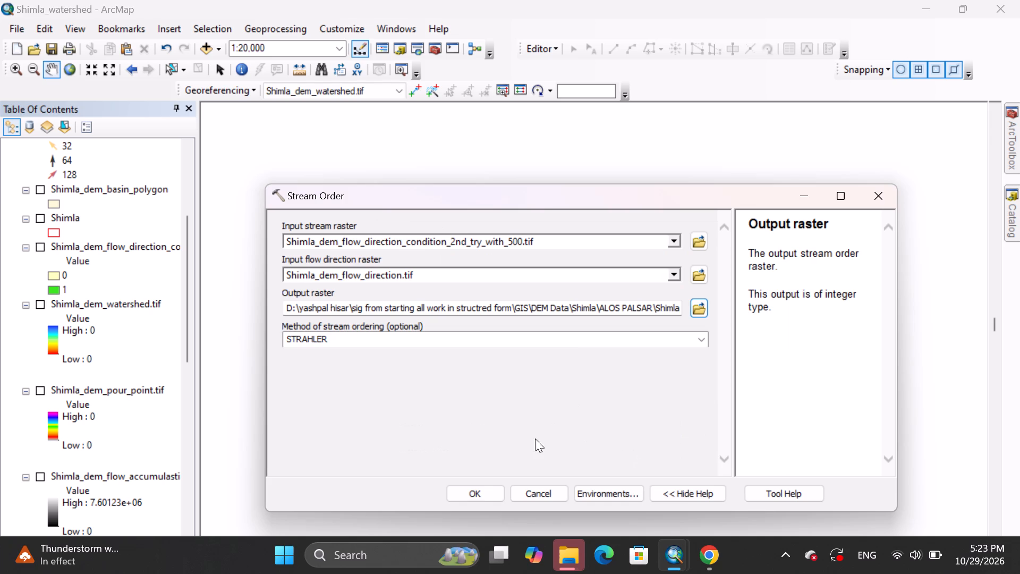
left_click(496, 489)
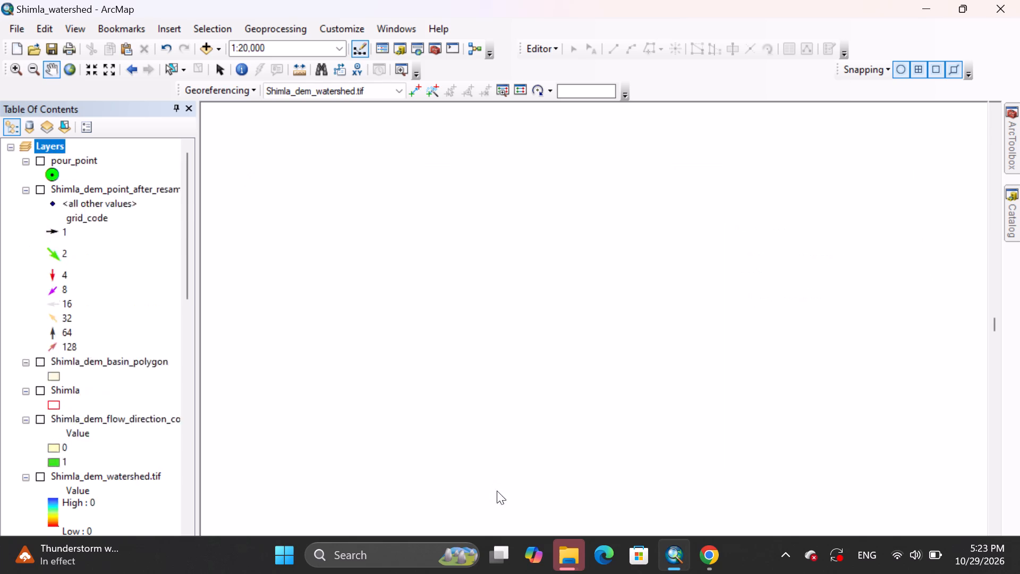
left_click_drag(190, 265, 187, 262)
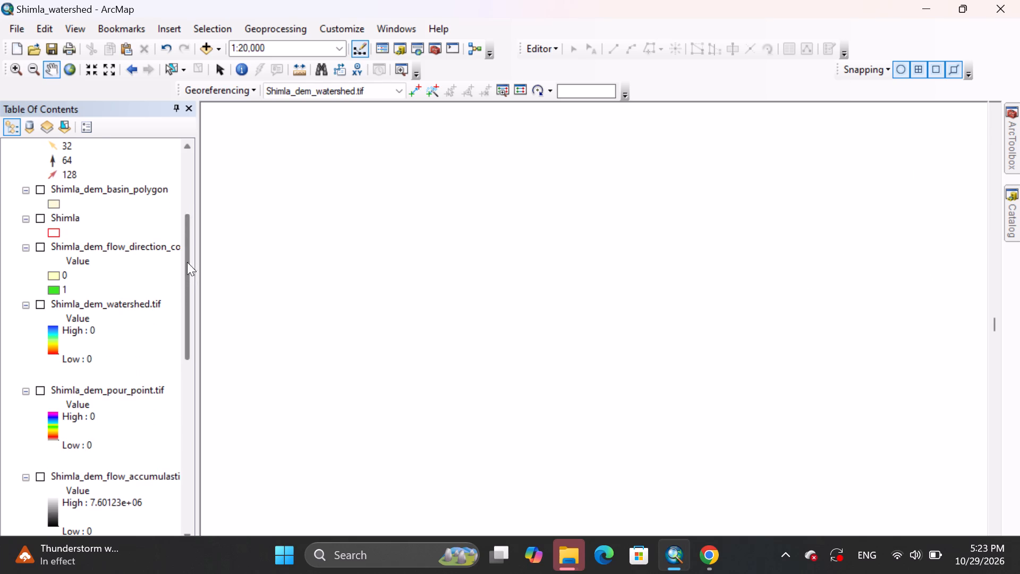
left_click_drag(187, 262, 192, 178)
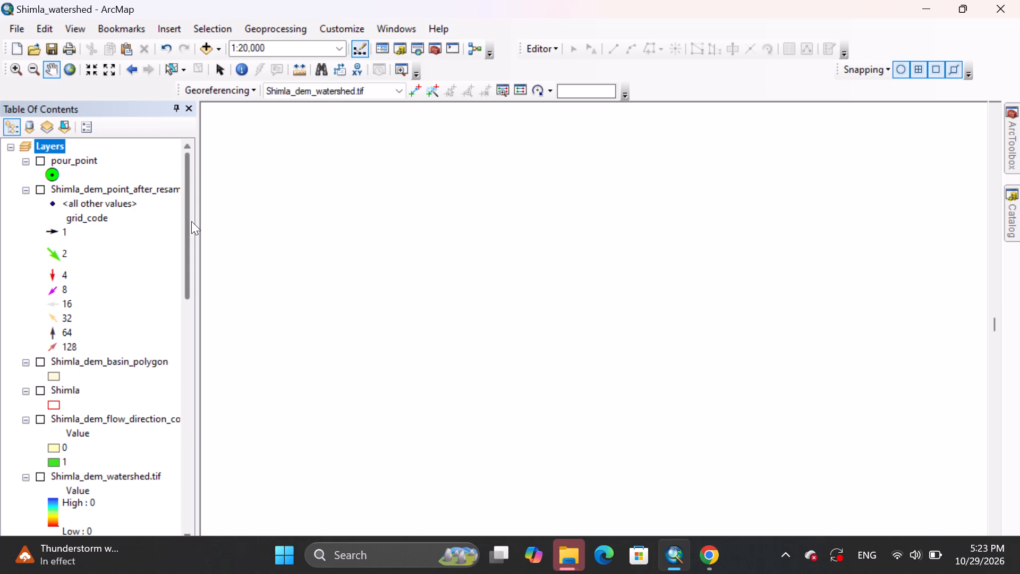
Switch to the pending File In Use prompt for Shimla_dem_stream_order and dismiss it.
left_click(568, 565)
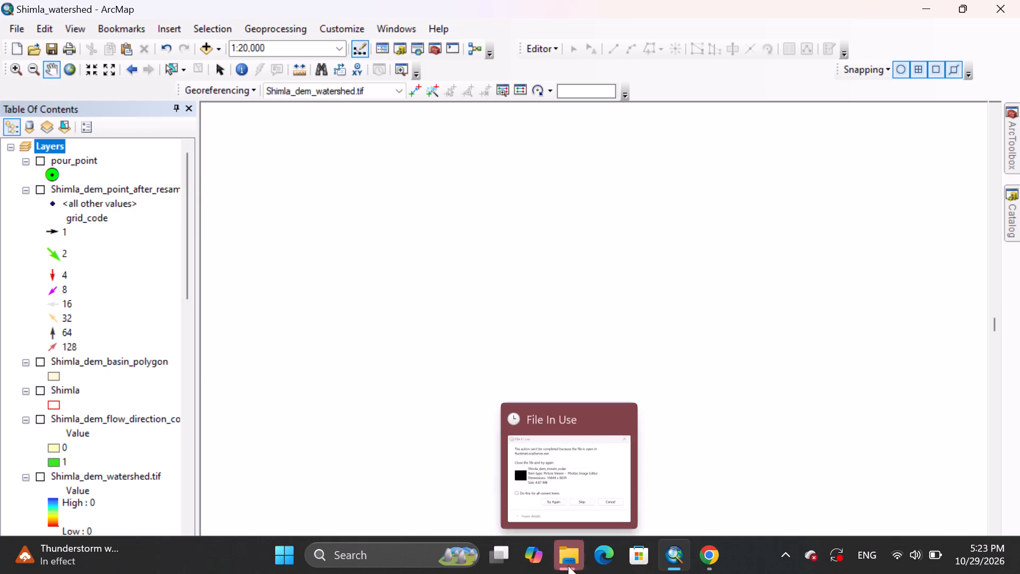
left_click(344, 336)
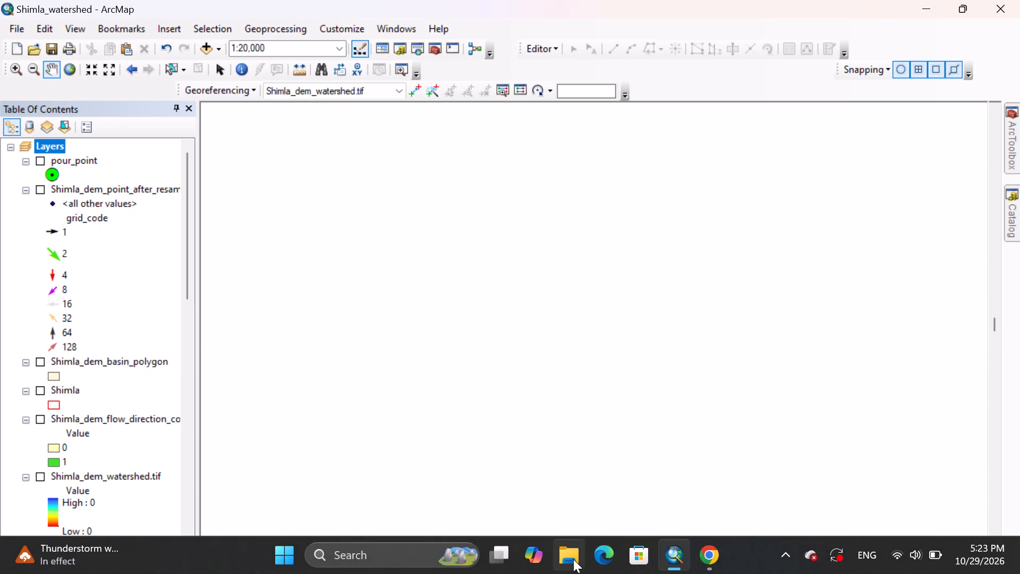
Switch to File Explorer and open the GIS\DEM Data\Shimla\ALOS PALSAR folder.
left_click(573, 559)
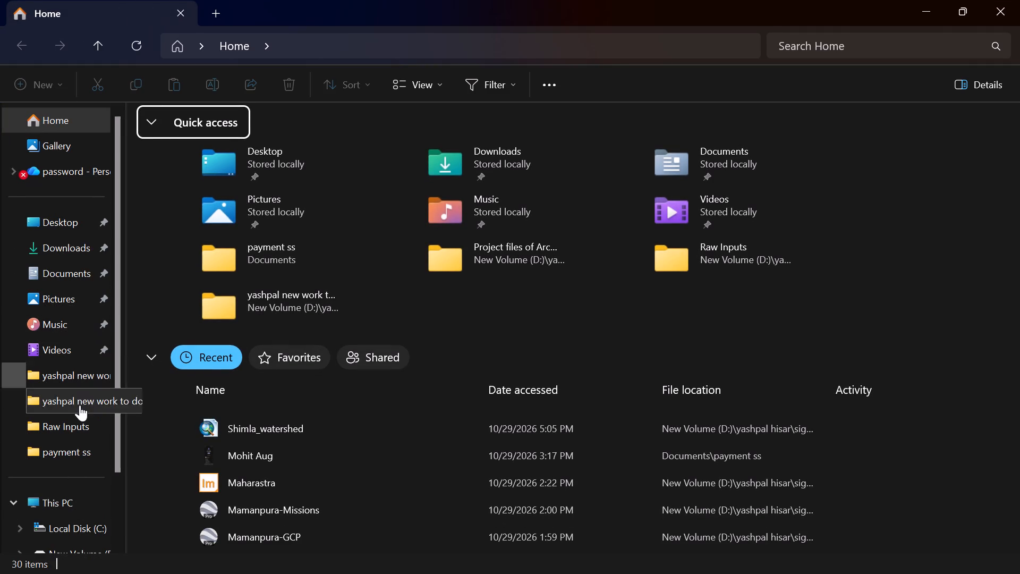
left_click(79, 411)
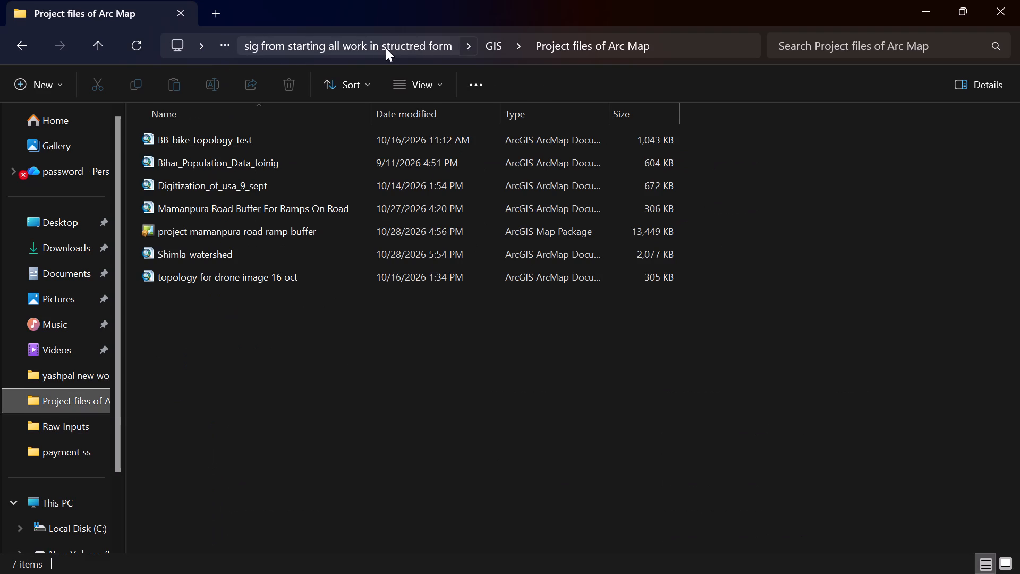
left_click(501, 46)
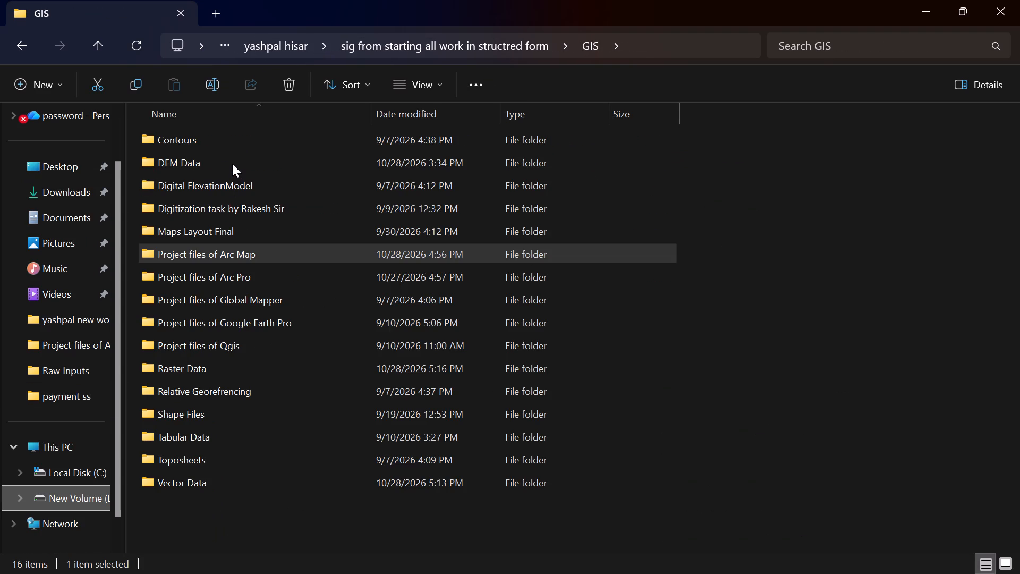
double_click(232, 164)
double_click(222, 131)
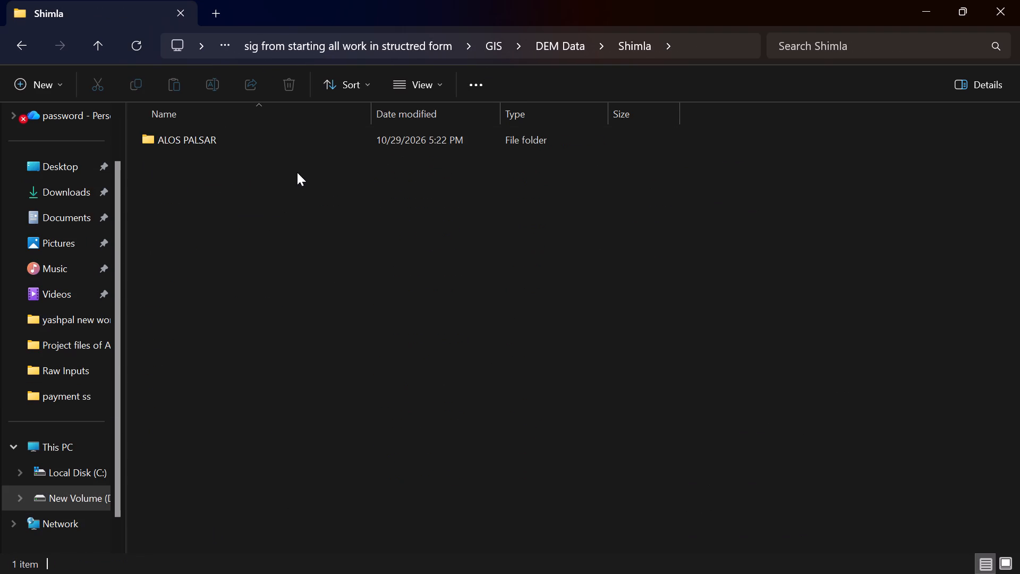
double_click(294, 143)
Permanently delete the five old Shimla_dem_stream_order files, keeping the 2nd_try_with_condition files.
scroll(312, 181, "down", 3)
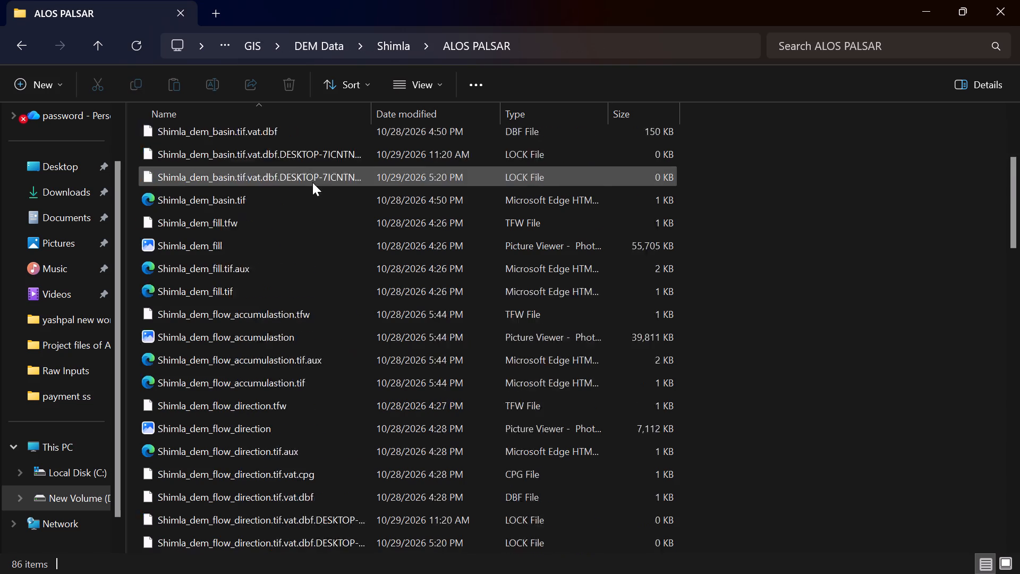
scroll(312, 182, "down", 19)
scroll(333, 250, "down", 8)
scroll(332, 258, "up", 1)
scroll(332, 258, "down", 10)
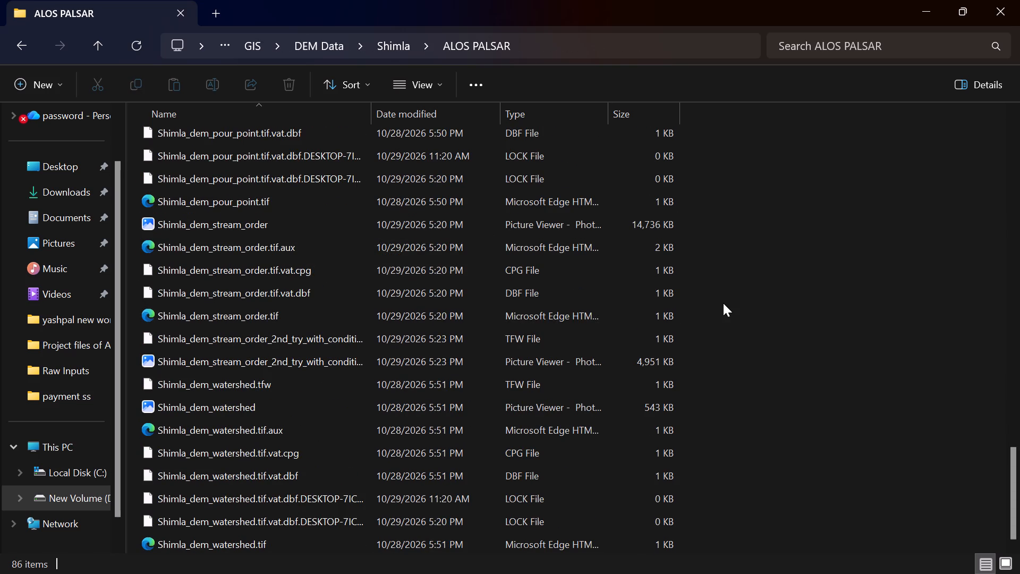
left_click(316, 310)
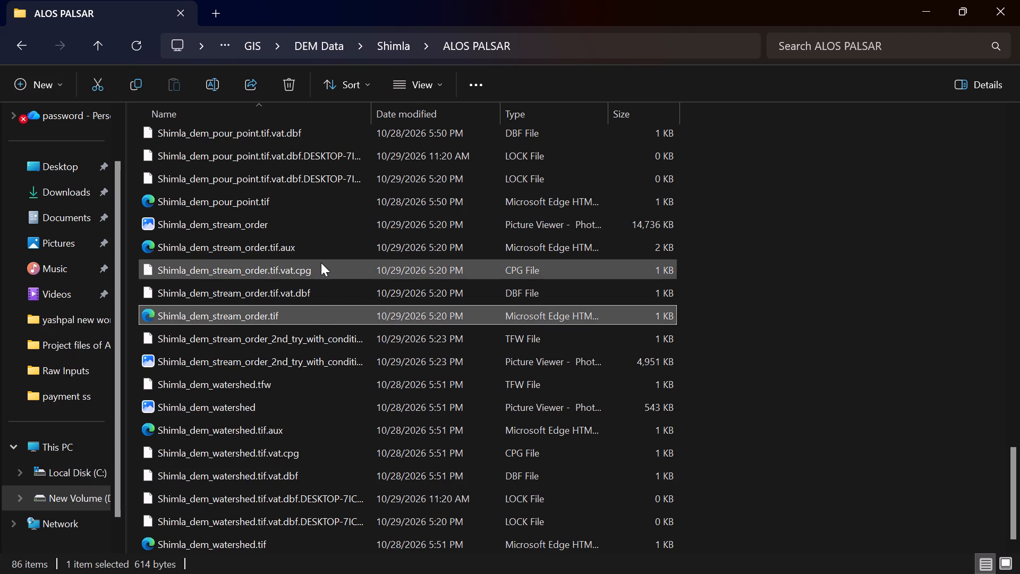
left_click(339, 223, "shift")
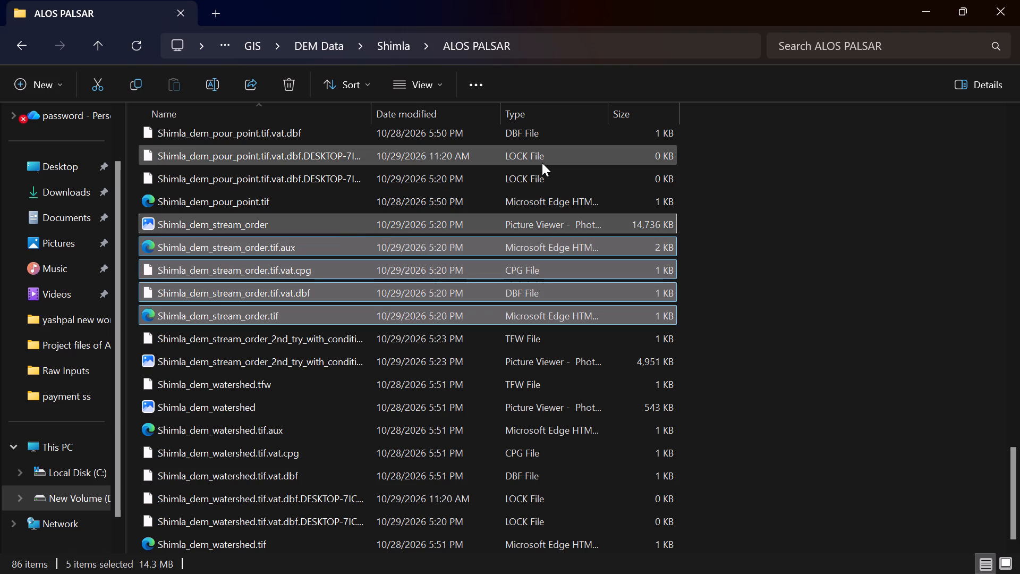
key("shift+Delete")
key("Return")
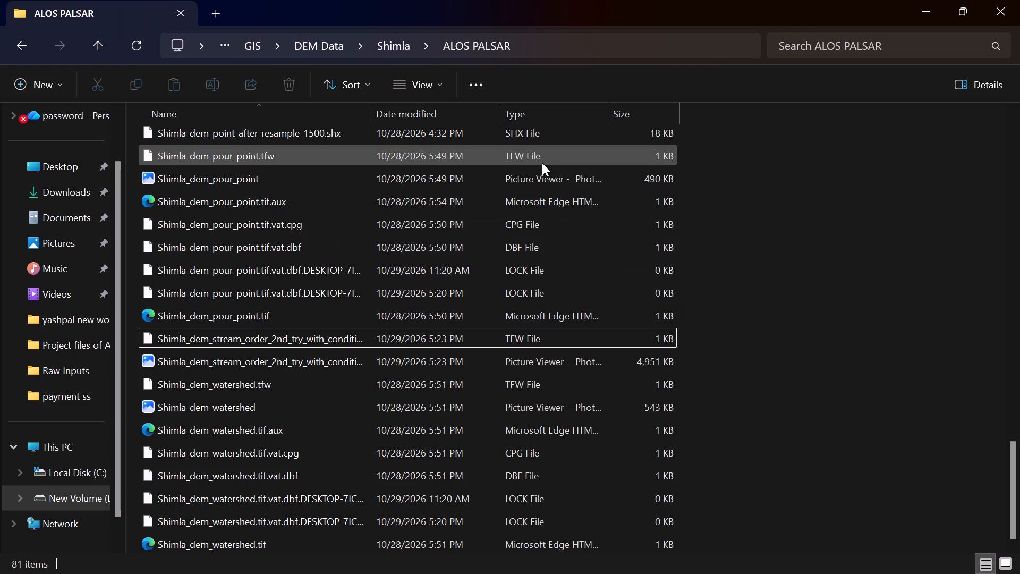
left_click(849, 306)
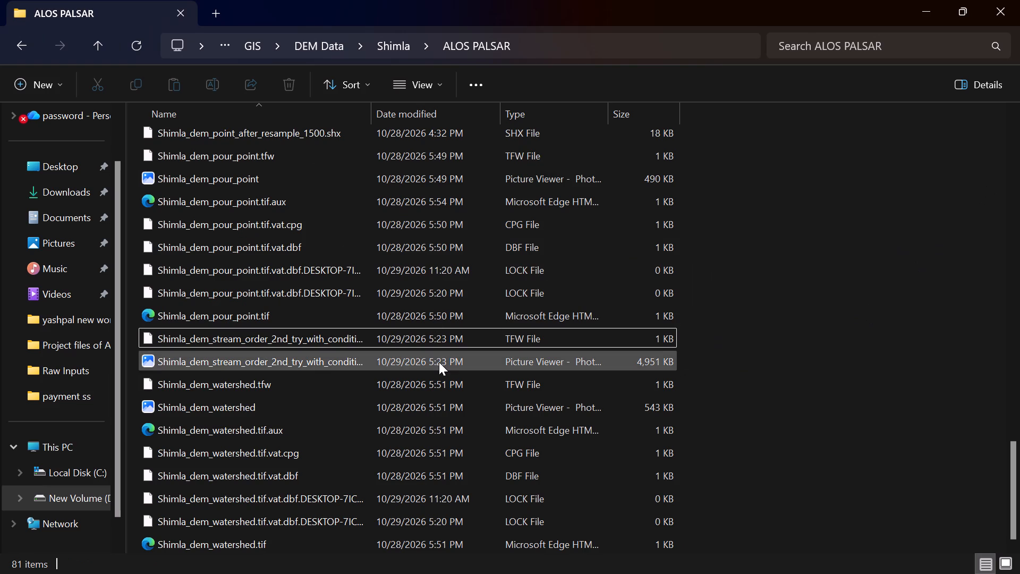
Inspect the Shimla_dem_stream_order_2nd_try_with_condition.tif image in the picture viewer, then close the viewer and File Explorer.
double_click(439, 362)
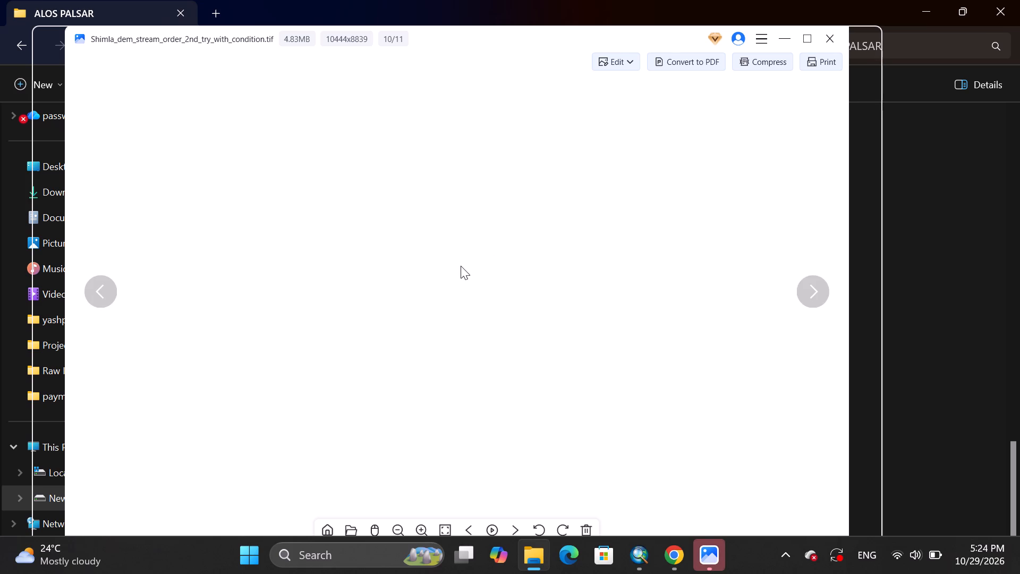
scroll(461, 266, "down", 3)
scroll(461, 266, "up", 5)
scroll(461, 266, "down", 8)
scroll(461, 266, "up", 8)
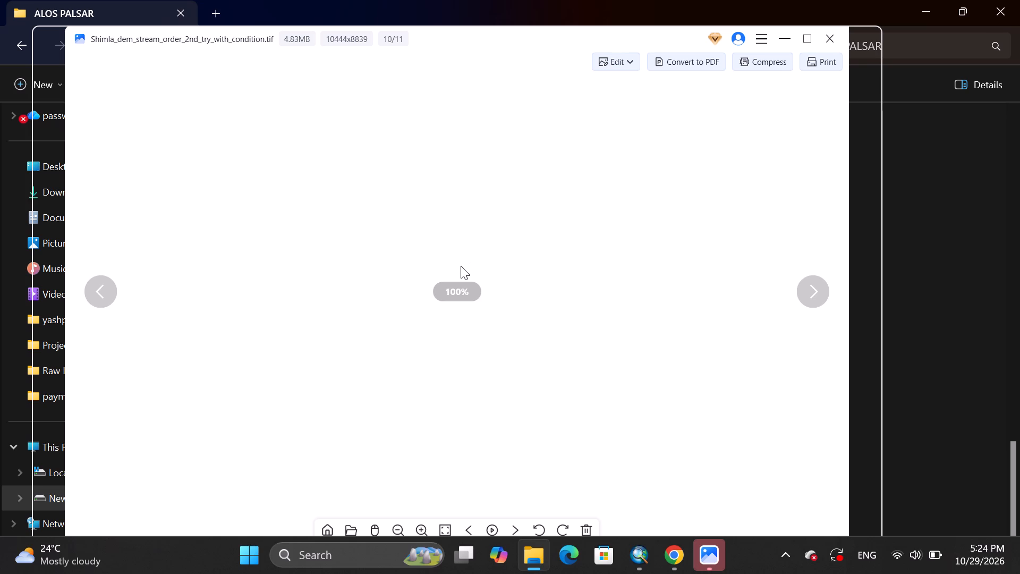
left_click(827, 43)
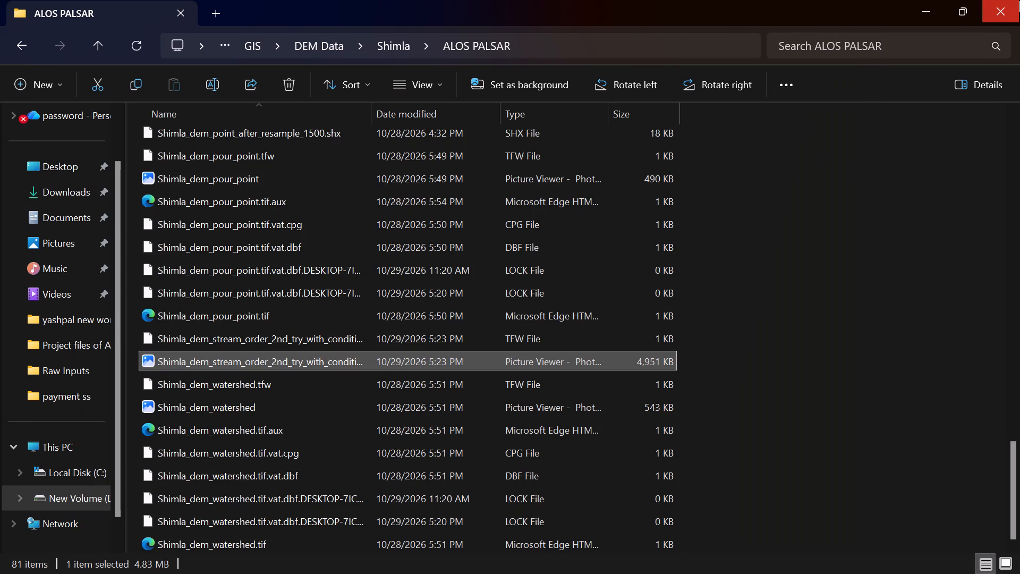
left_click(1019, 0)
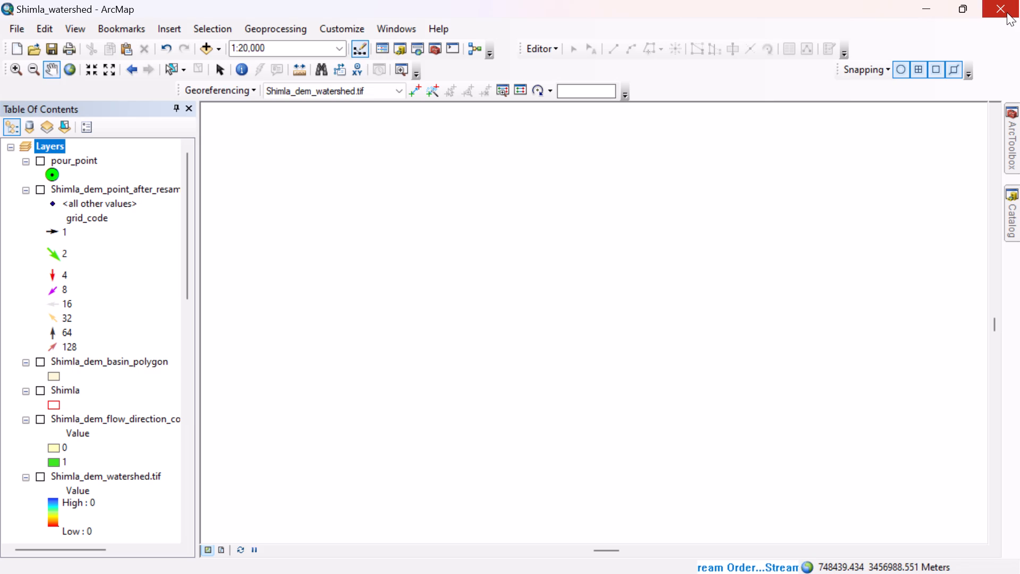
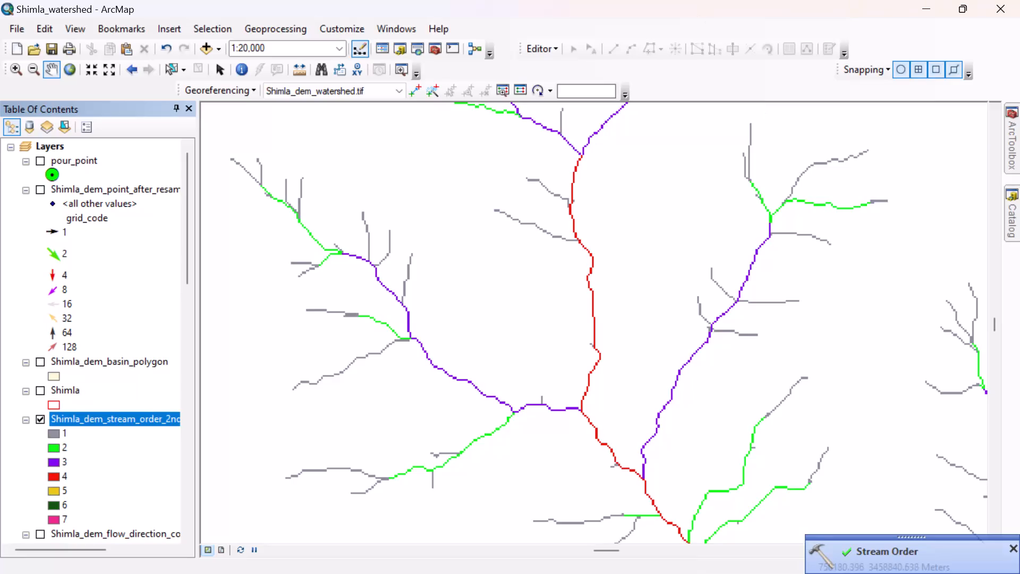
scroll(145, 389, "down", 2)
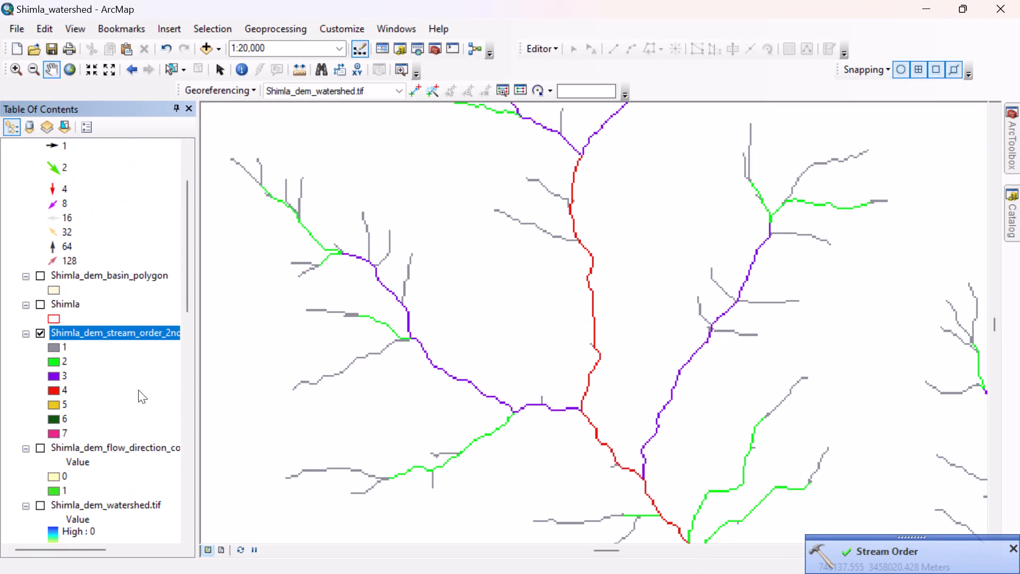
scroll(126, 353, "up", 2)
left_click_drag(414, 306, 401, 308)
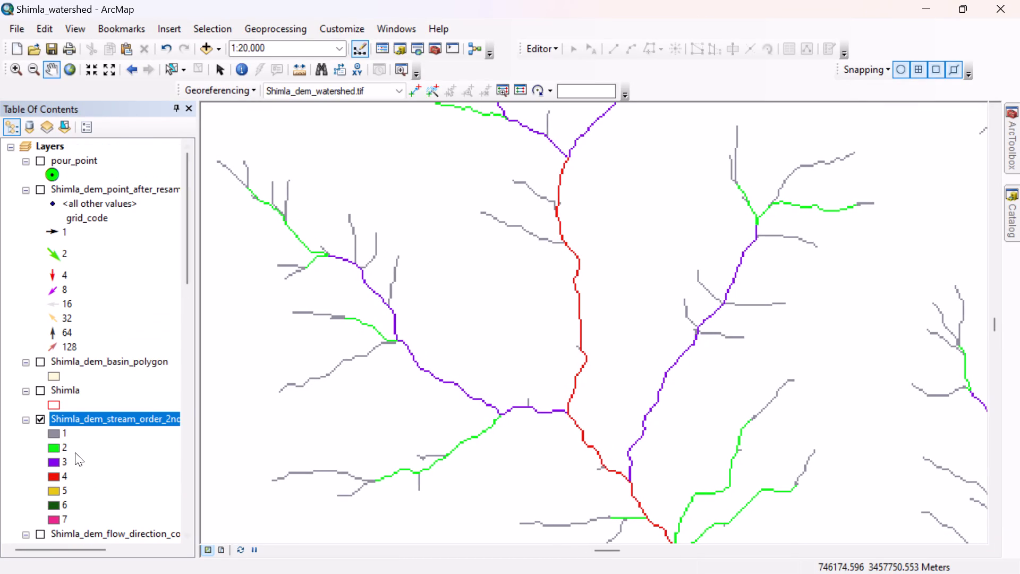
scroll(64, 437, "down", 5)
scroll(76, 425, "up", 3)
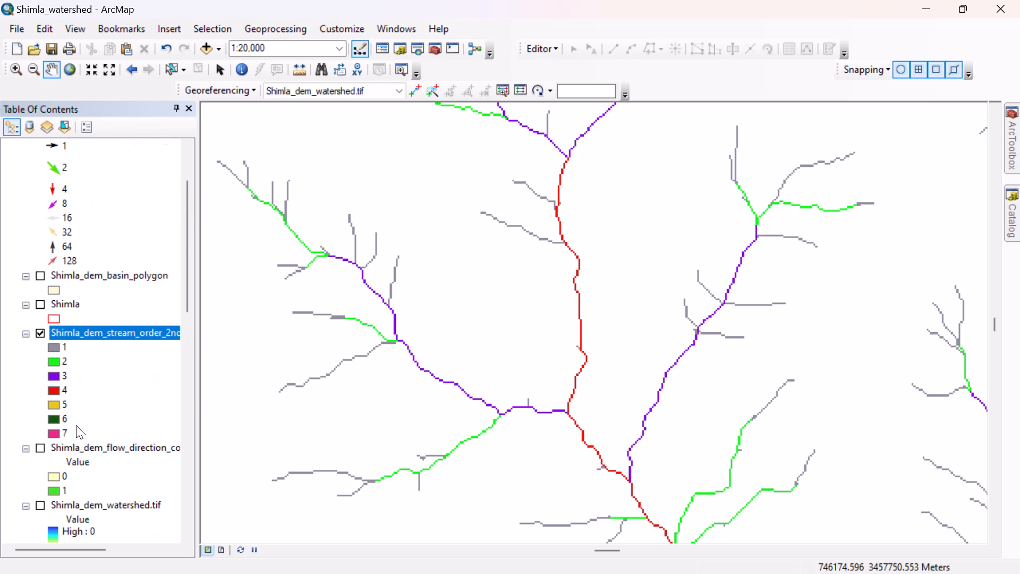
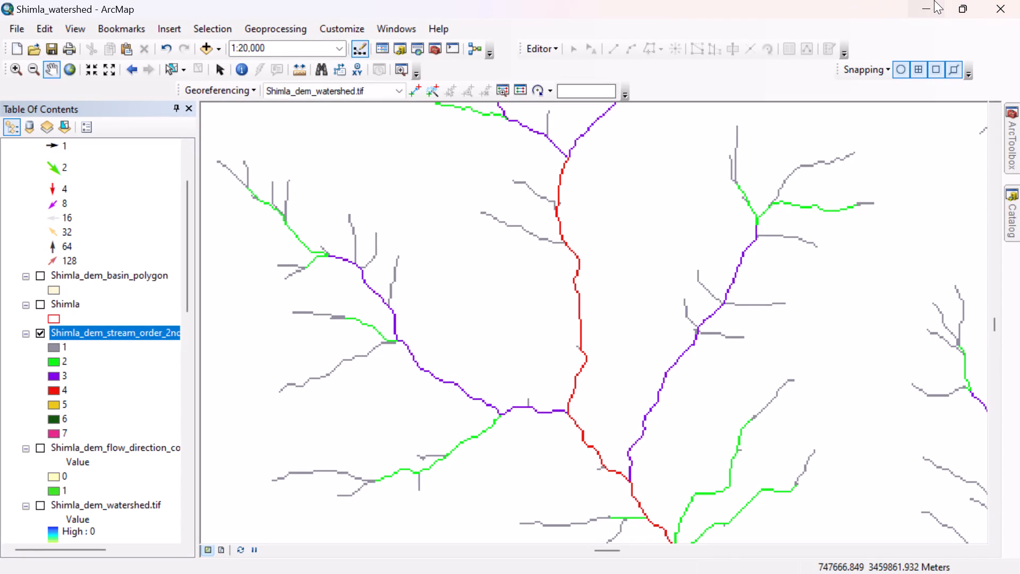
Save the Shimla_watershed map document and close ArcMap.
key("ctrl+s")
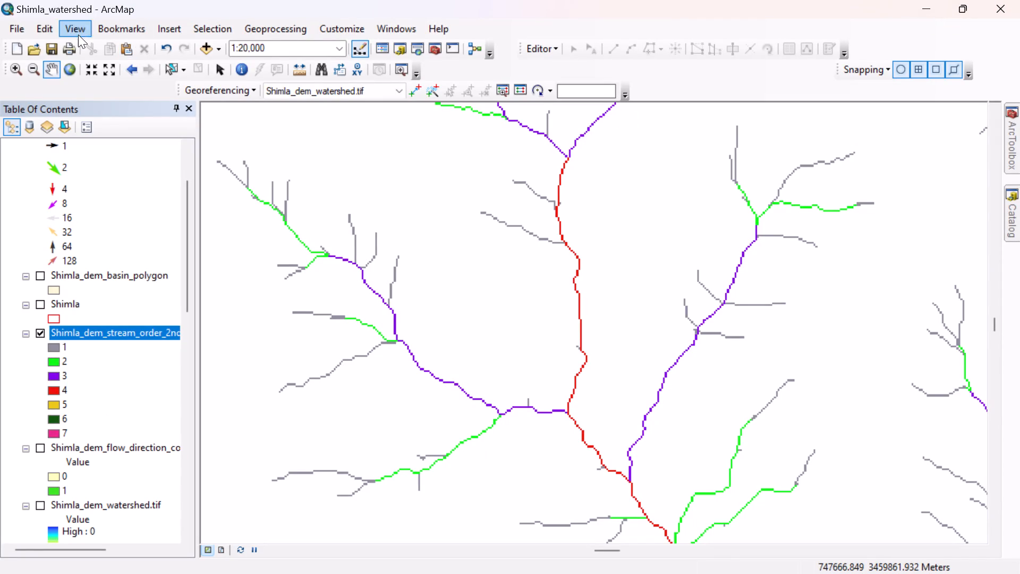
left_click(49, 47)
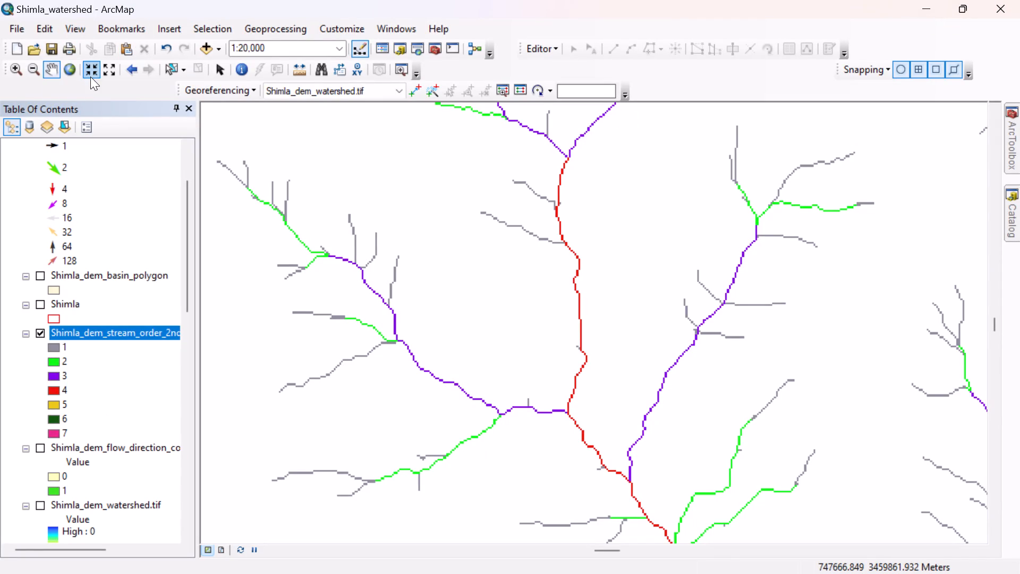
left_click(997, 7)
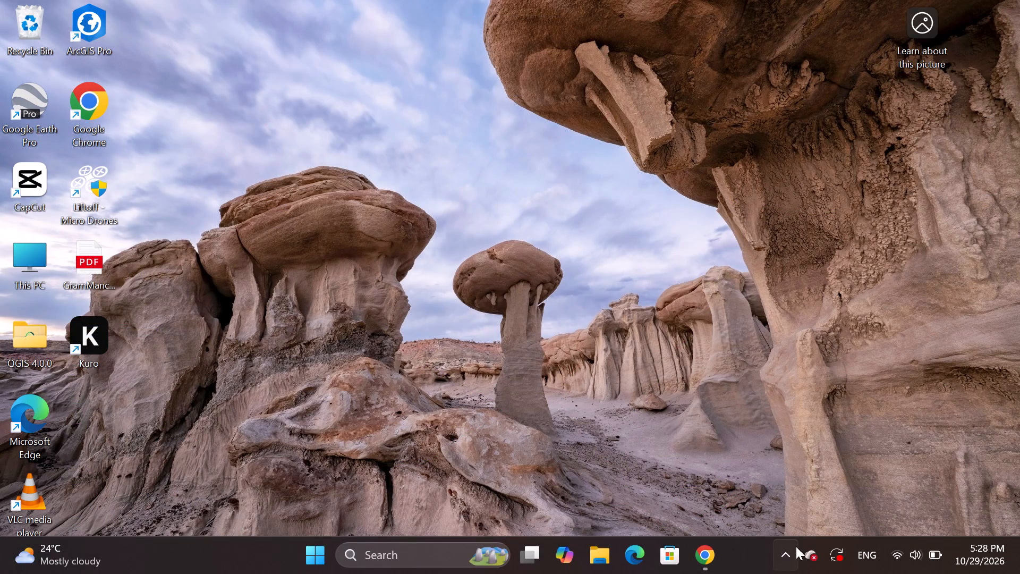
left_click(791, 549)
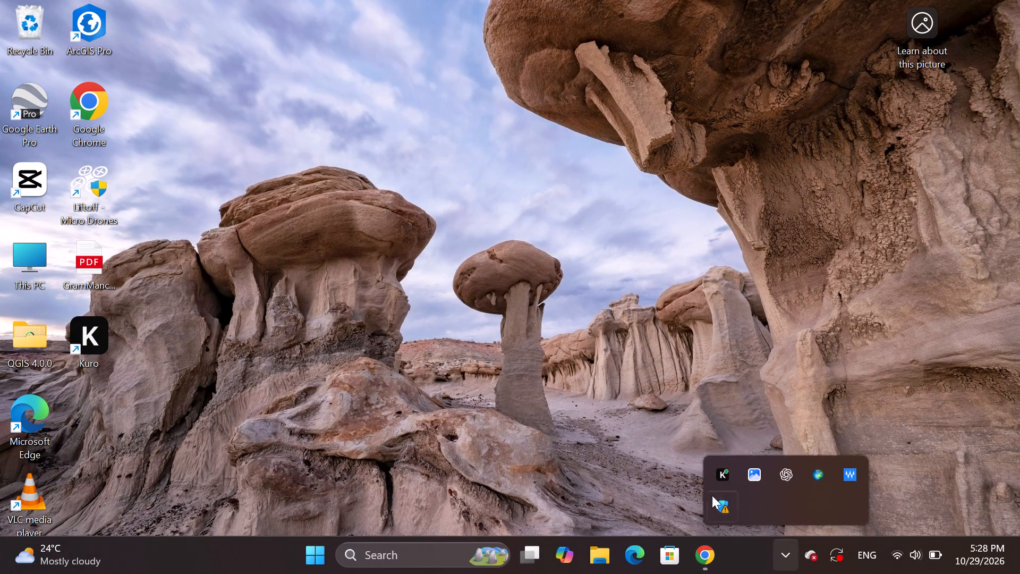